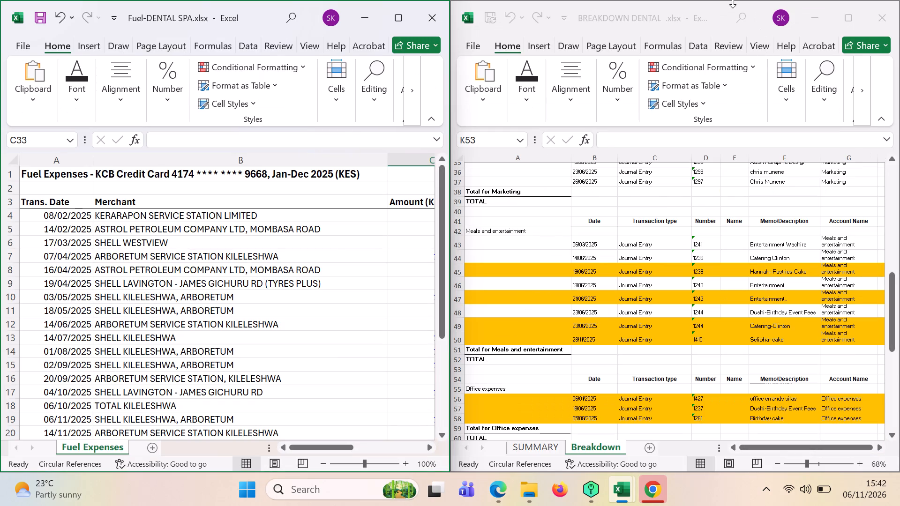
Show the NON ETIMS INVOICE LISTING workbook side by side with the Fuel-DENTAL SPA workbook, replacing BREAKDOWN DENTAL in the split view.
left_click(844, 13)
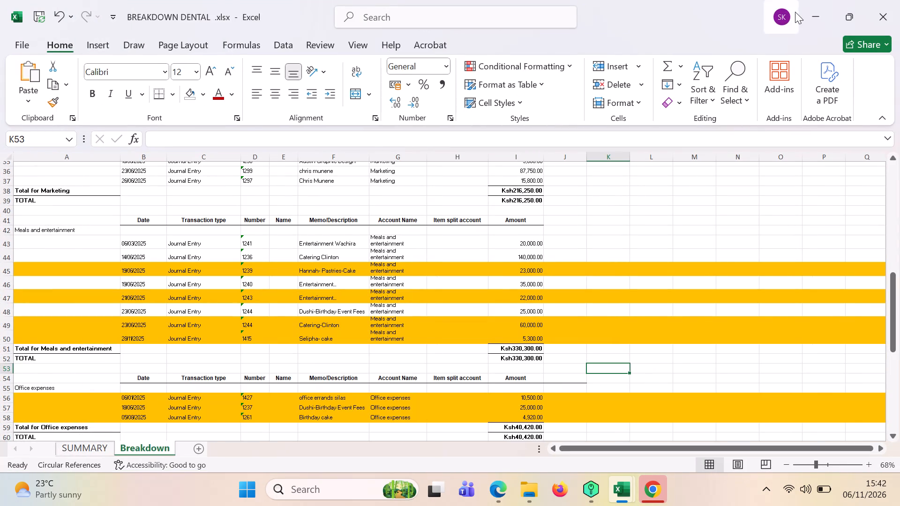
left_click(816, 14)
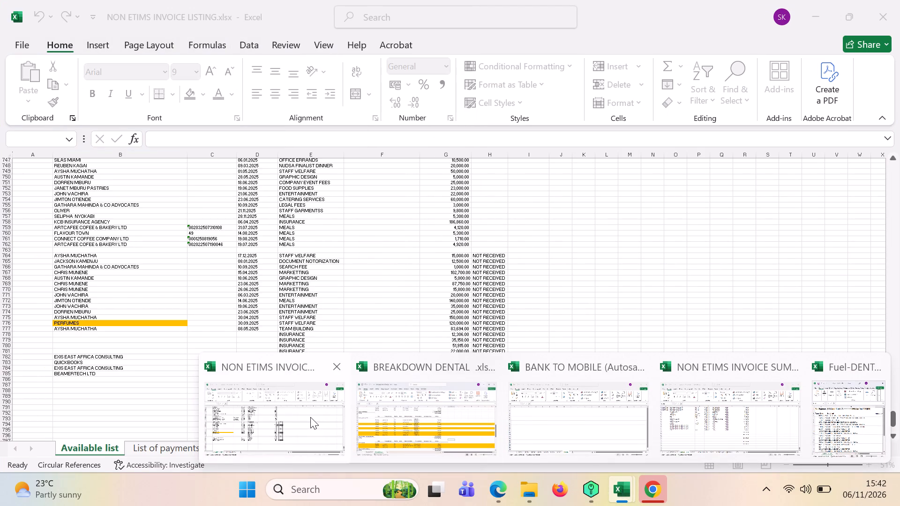
left_click(310, 417)
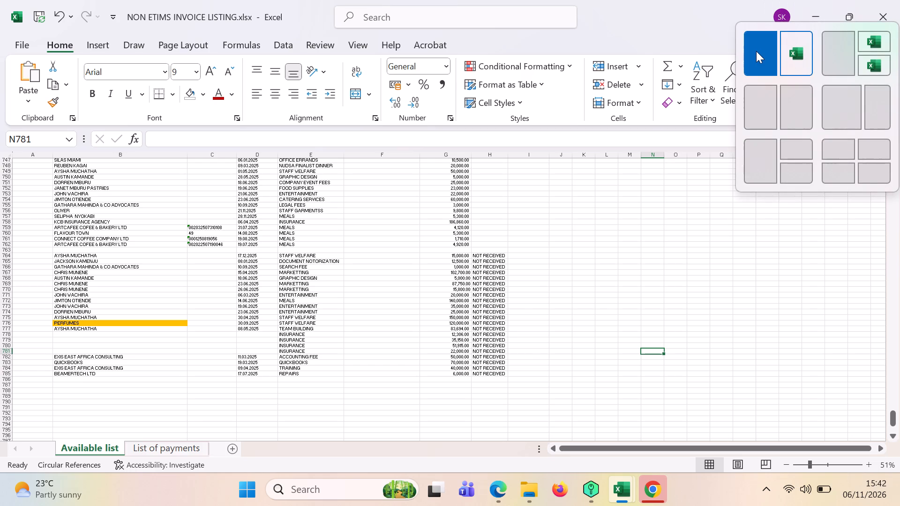
left_click(756, 51)
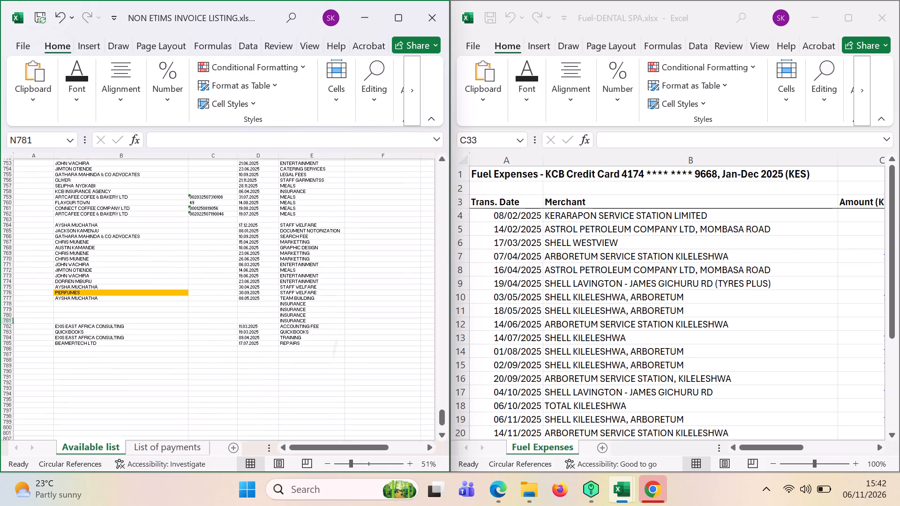
Copy the merchant names from B4 down in Fuel Expenses and paste them as values from B786 in the Available list sheet.
left_click(112, 342)
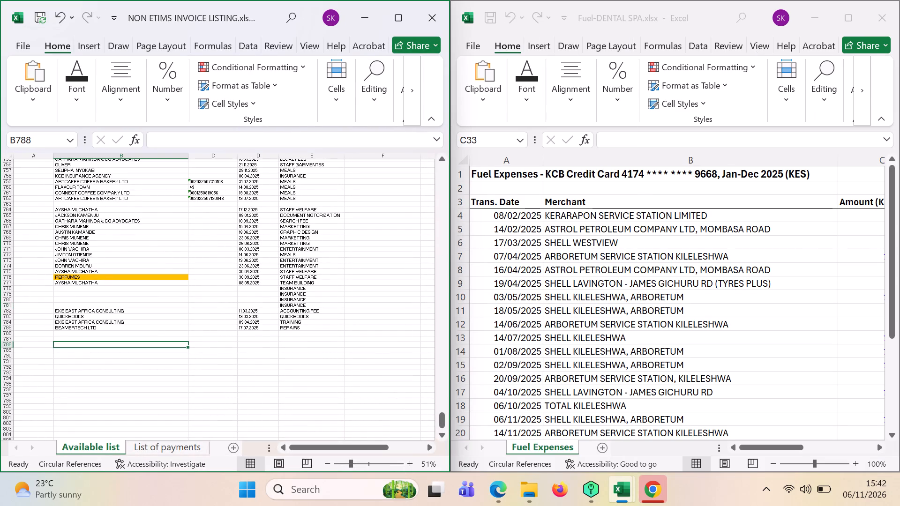
left_click(70, 337)
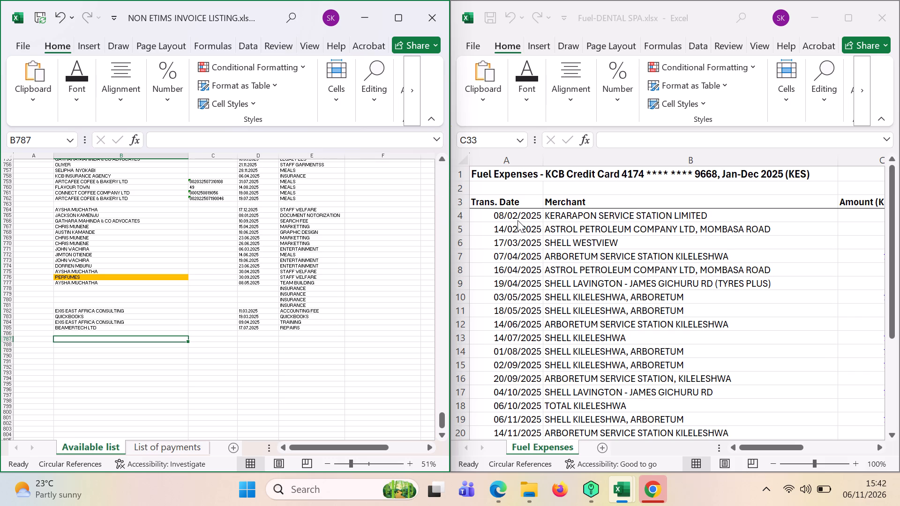
left_click(598, 216)
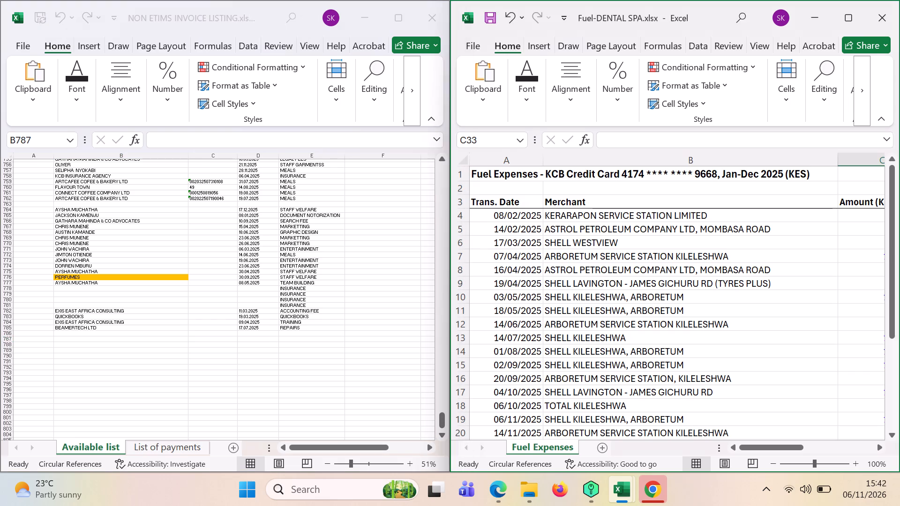
left_click(592, 216)
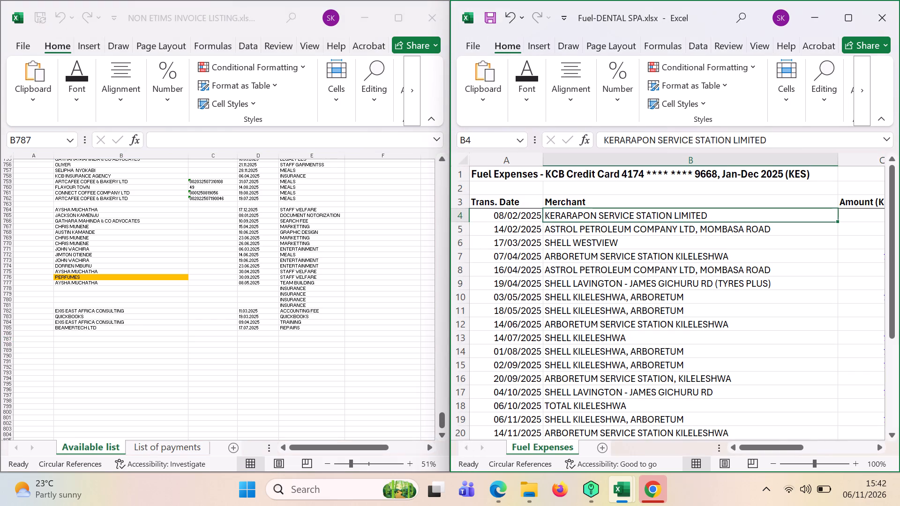
key("ctrl+shift+Down")
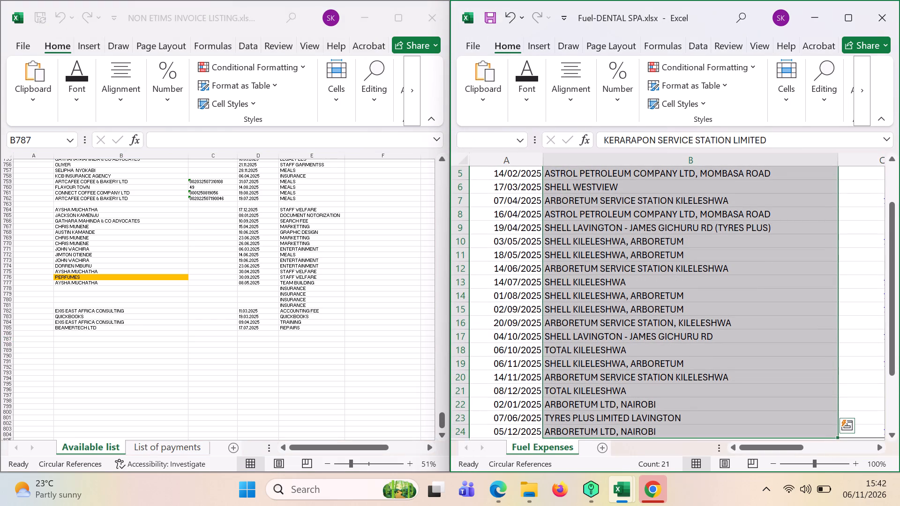
key("ctrl+c")
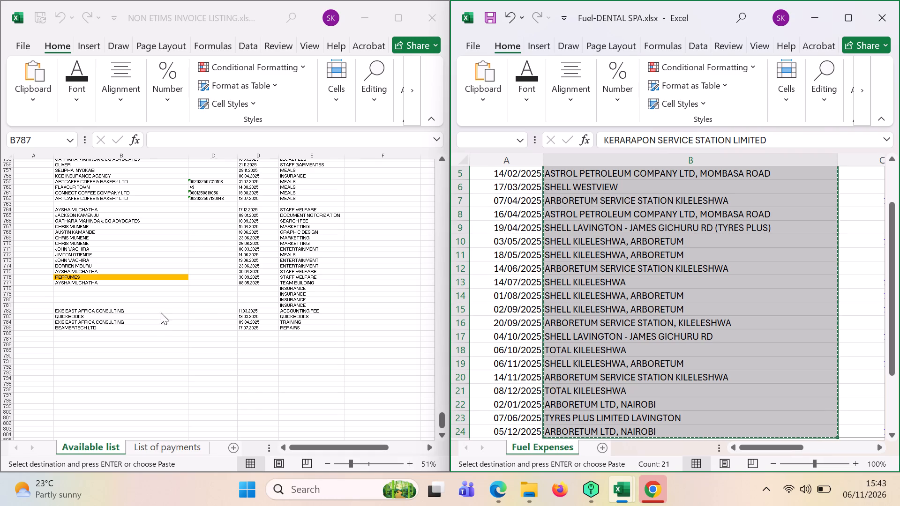
left_click(75, 342)
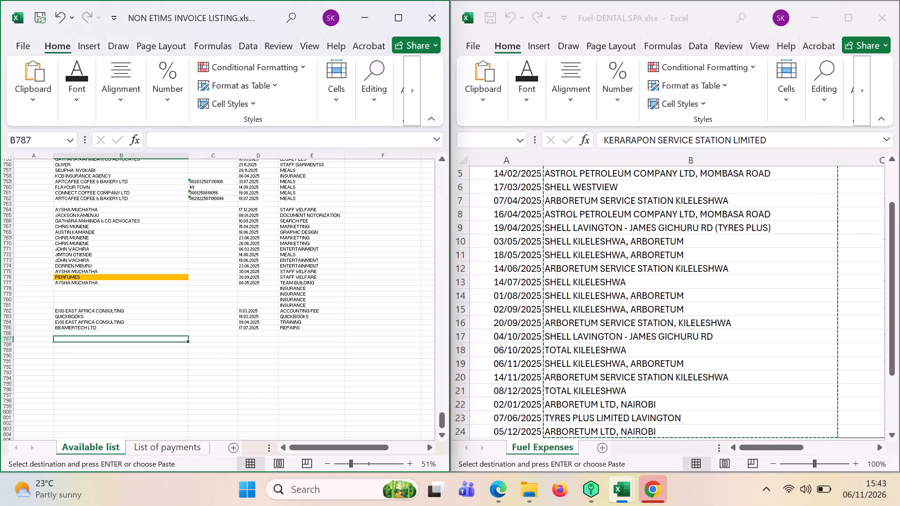
left_click(68, 335)
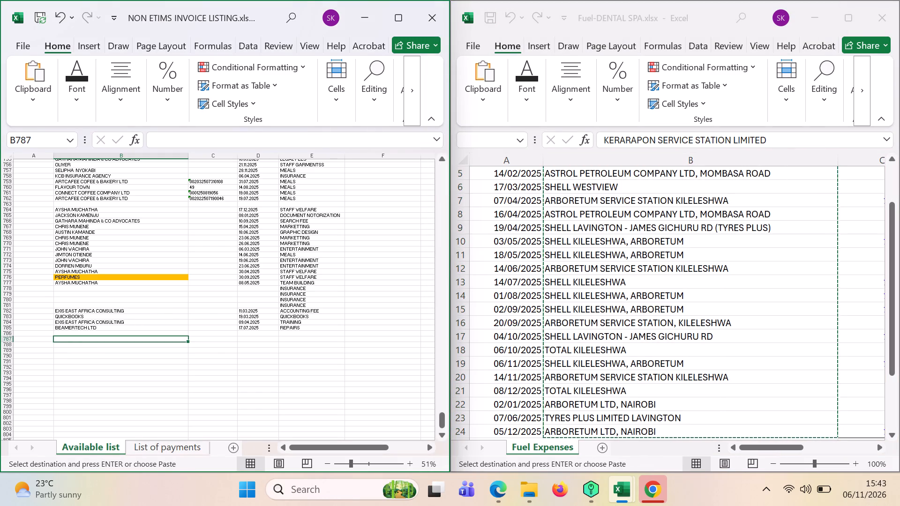
left_click(67, 333)
right_click(67, 333)
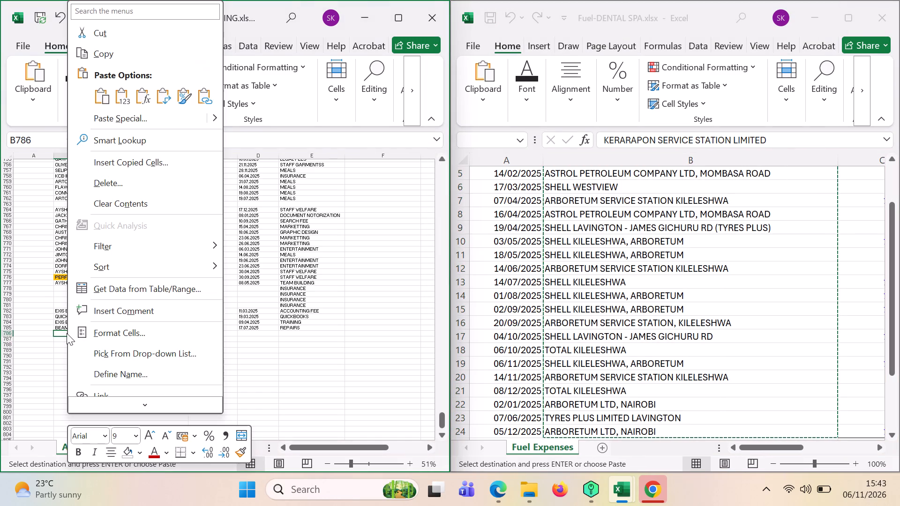
left_click(125, 97)
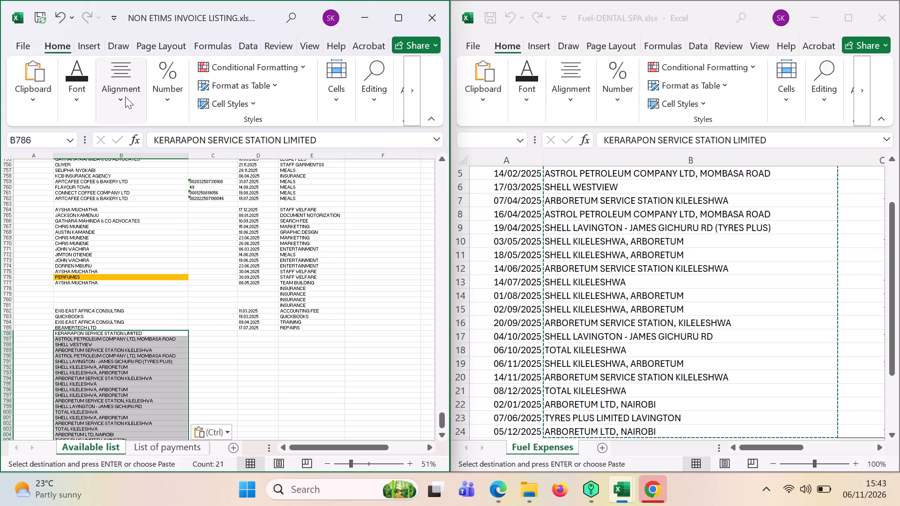
left_click(252, 381)
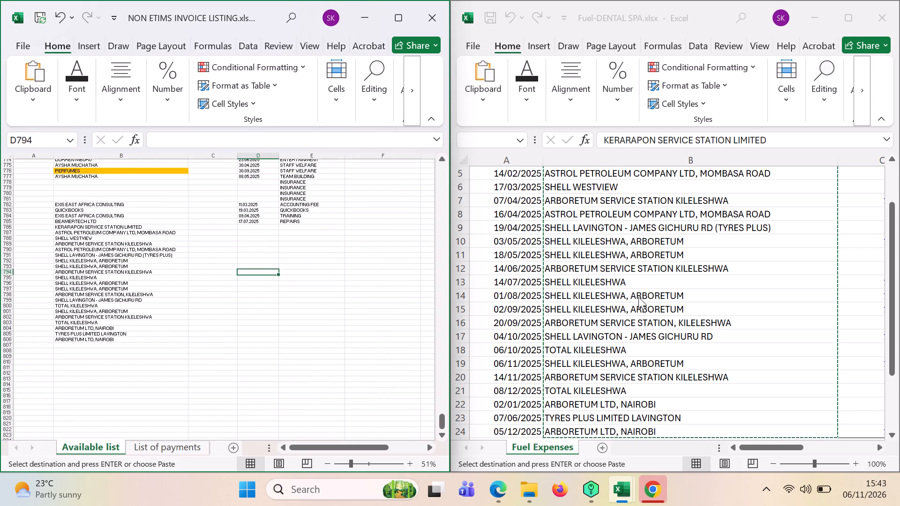
Select and copy the Amount (KES) figures of the fuel transactions, C4:C24, in Fuel Expenses.
left_click_drag(744, 292, 738, 427)
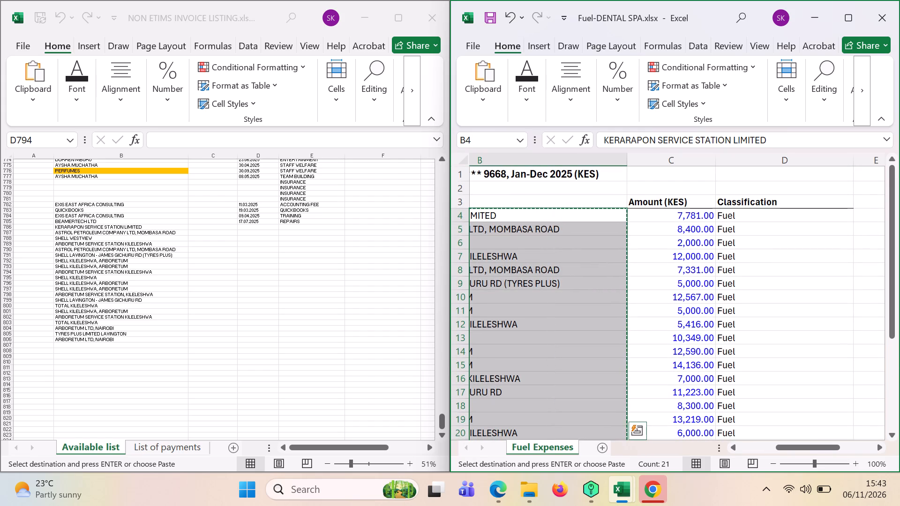
left_click(845, 236)
left_click(694, 216)
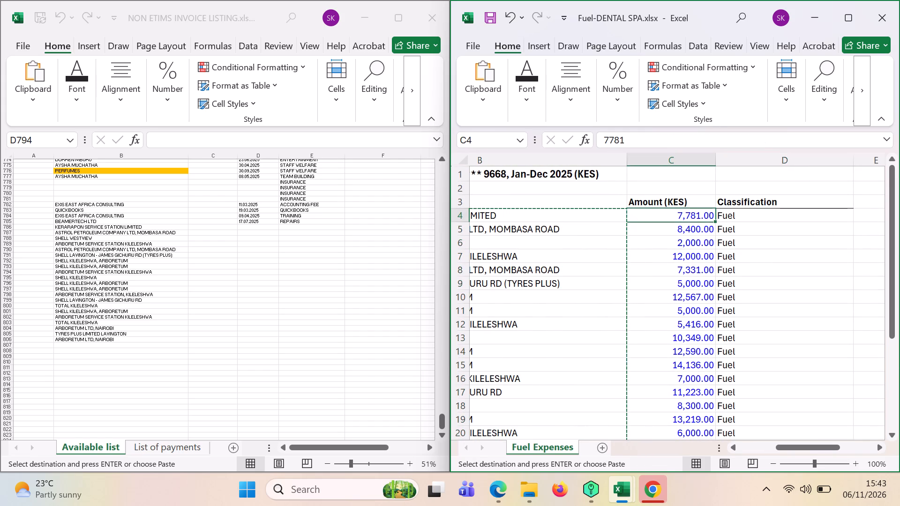
key("ctrl+shift+Down")
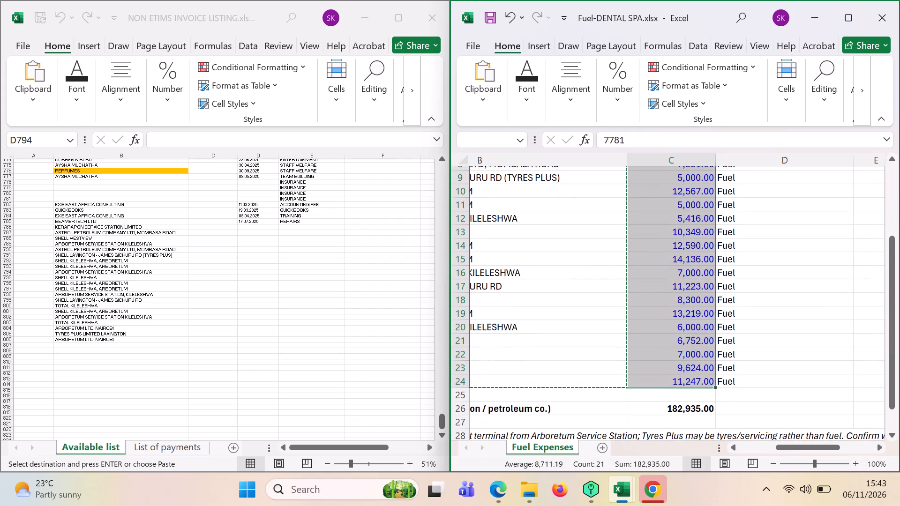
key("ctrl+c")
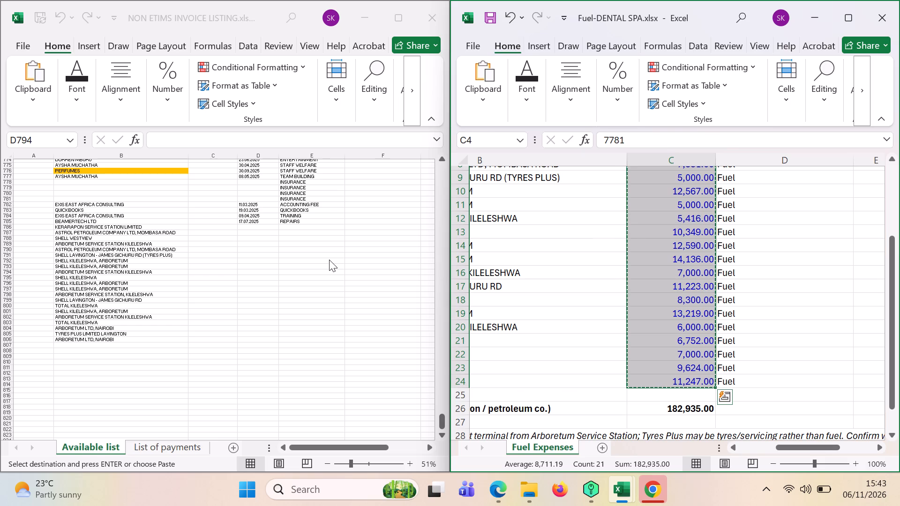
Clear the old totals in G803, G805 and G806 and the TO LOOK label in H806 of the Available list.
left_click_drag(358, 342, 223, 366)
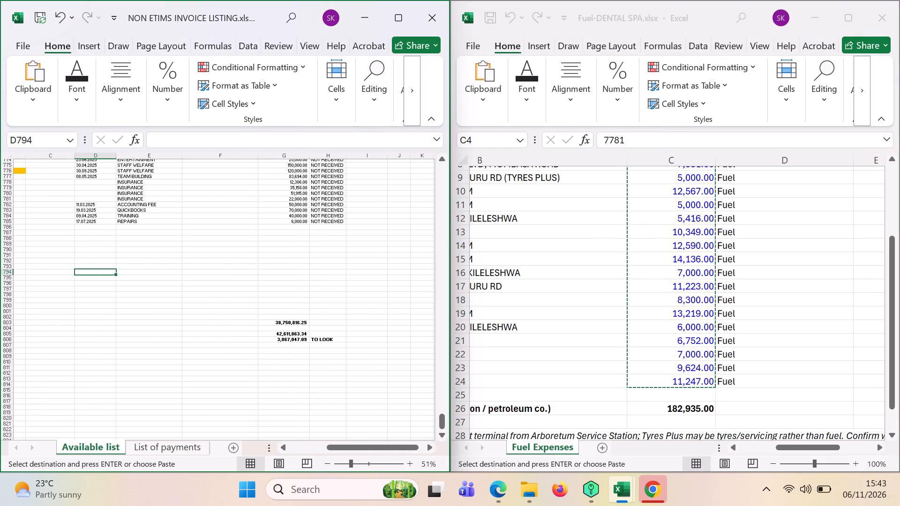
left_click(307, 323)
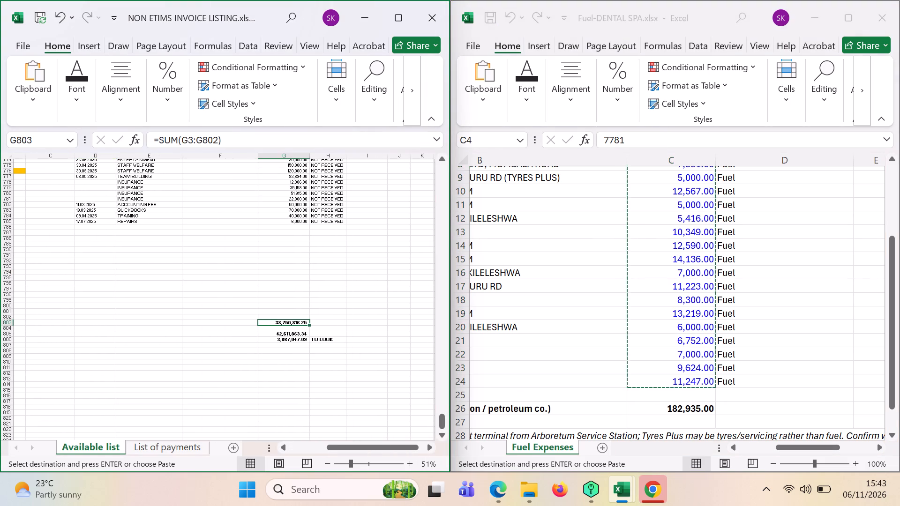
key("Delete")
left_click(295, 336)
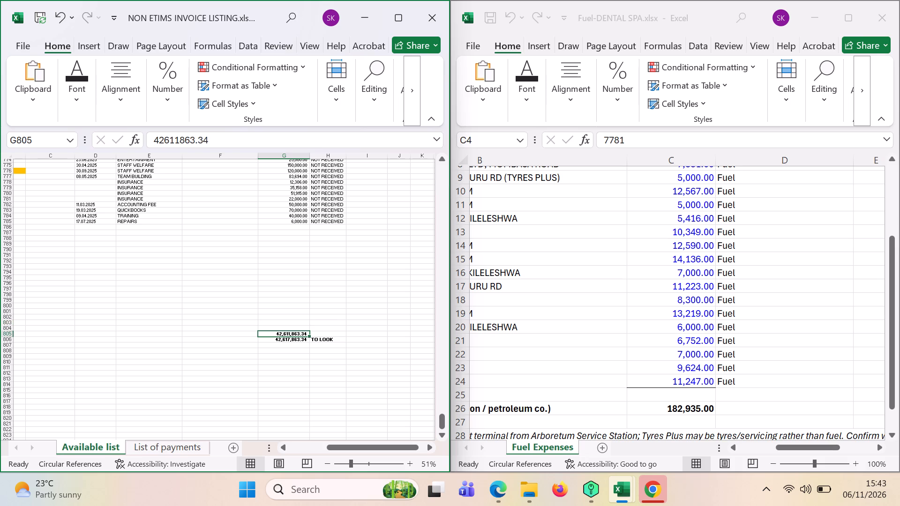
key("Delete")
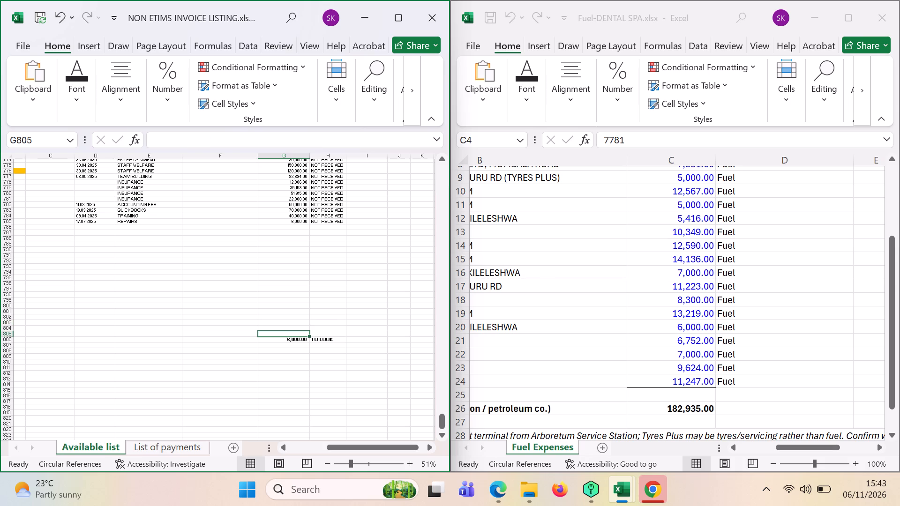
left_click(297, 340)
key("Delete")
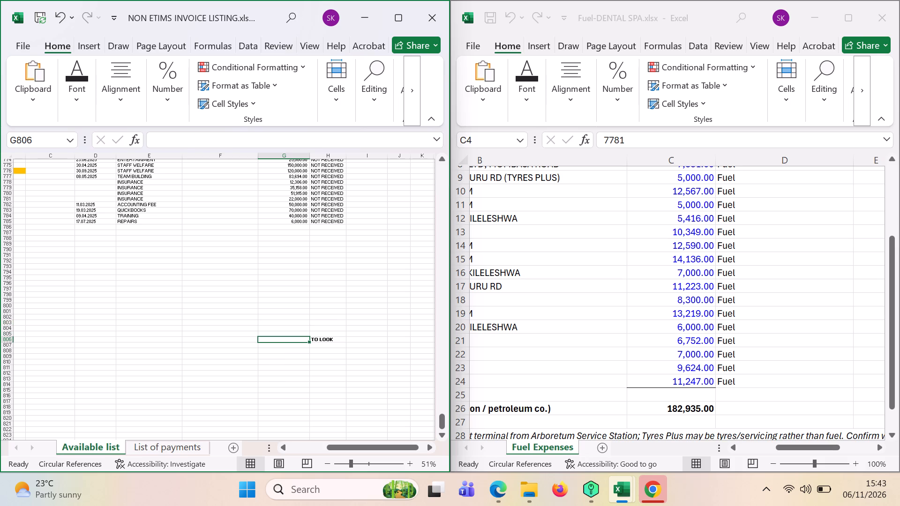
left_click(329, 340)
key("Delete")
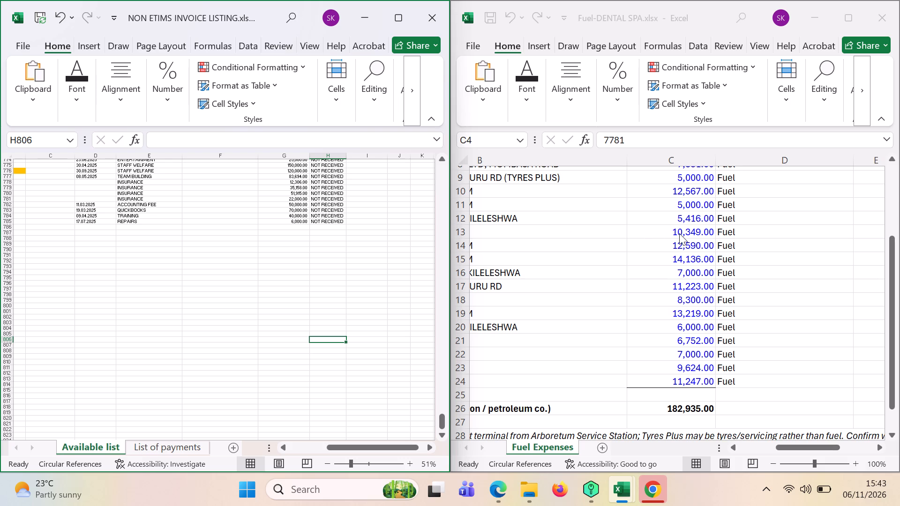
Copy the fuel amounts in C4:C24 again and paste them as values from G786 in the Available list.
left_click_drag(703, 309, 702, 406)
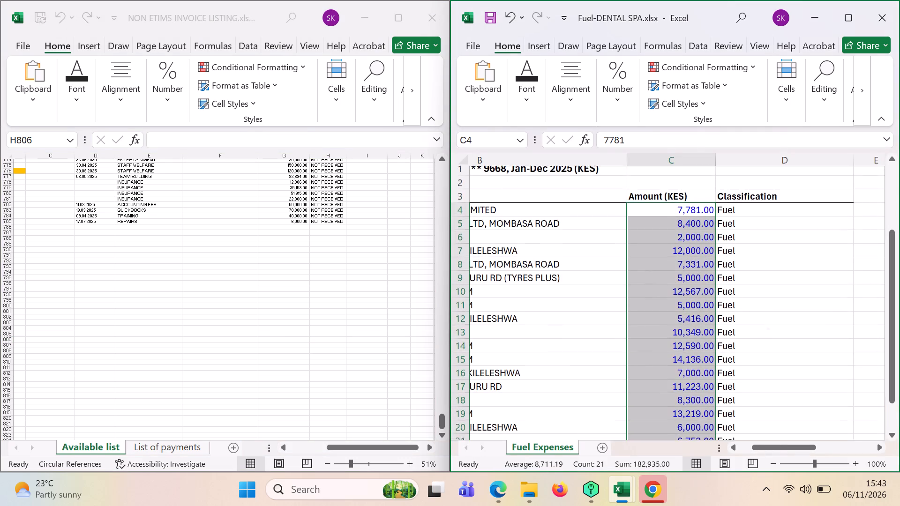
key("ctrl+c")
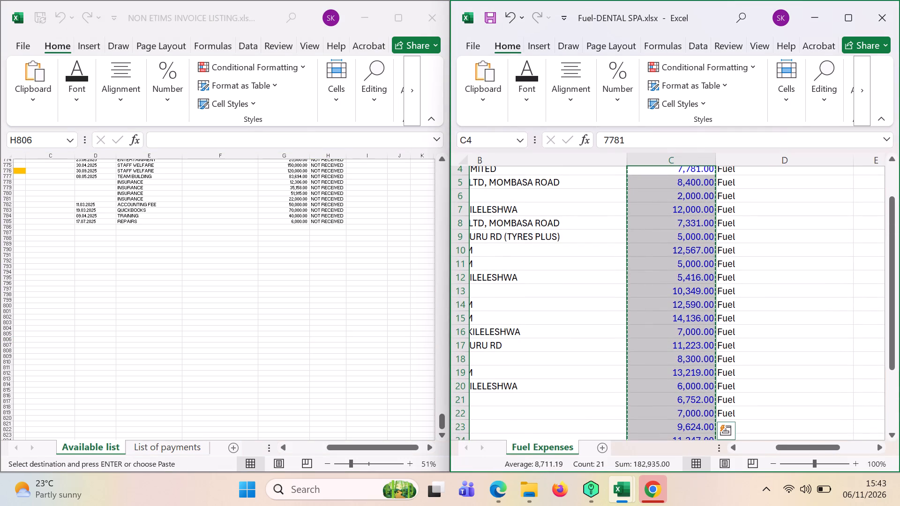
left_click(290, 231)
left_click(292, 228)
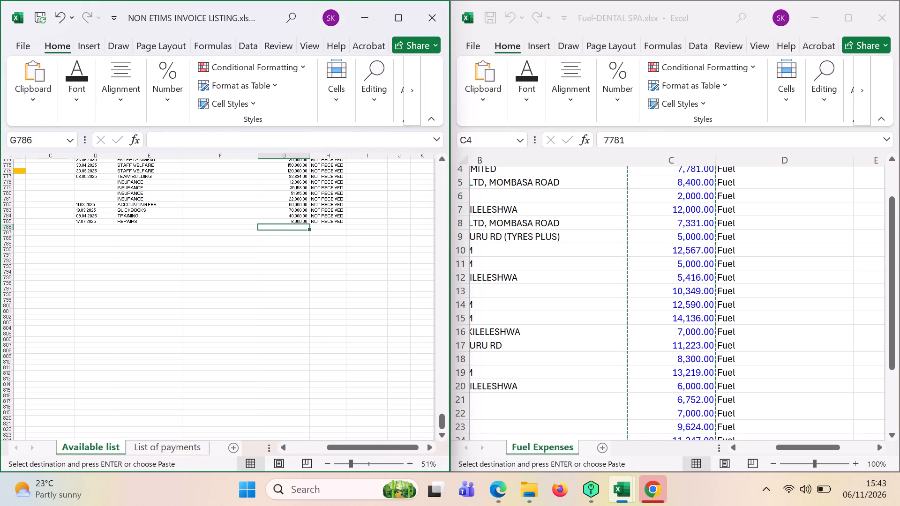
right_click(292, 228)
left_click(274, 223)
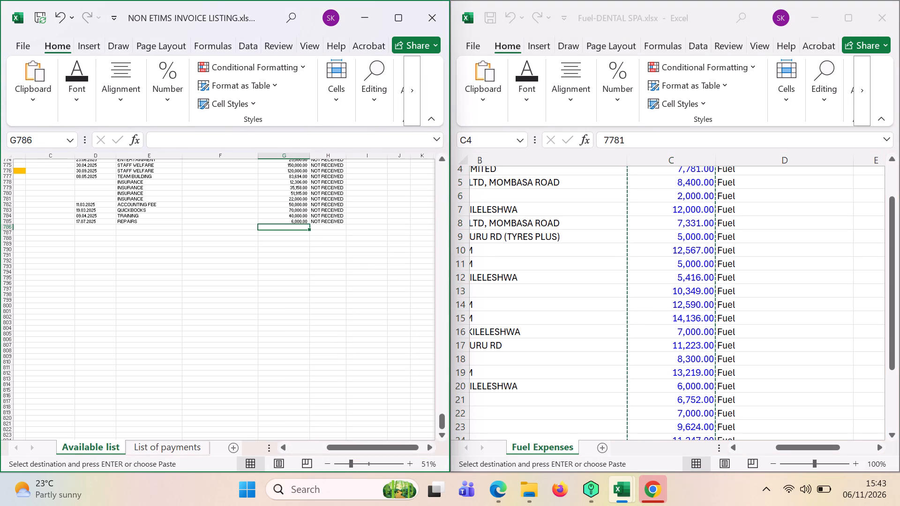
right_click(272, 226)
left_click(328, 147)
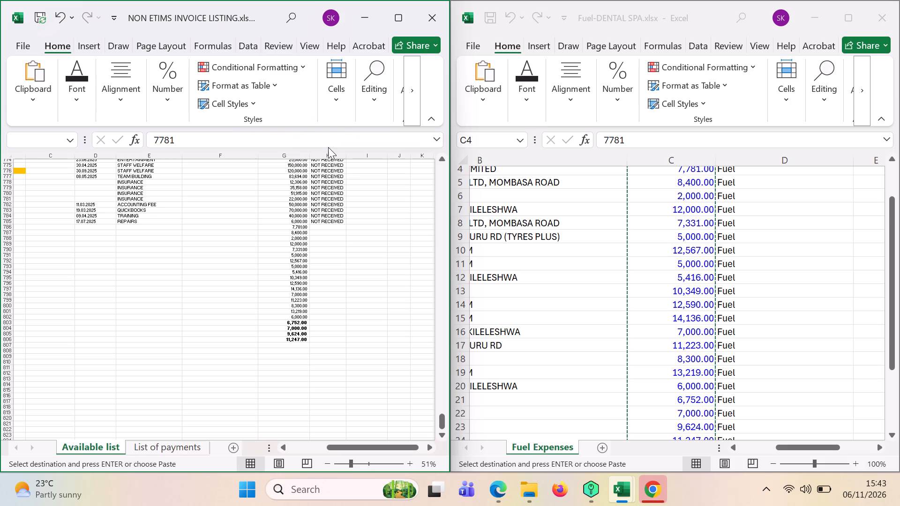
left_click_drag(761, 341, 762, 297)
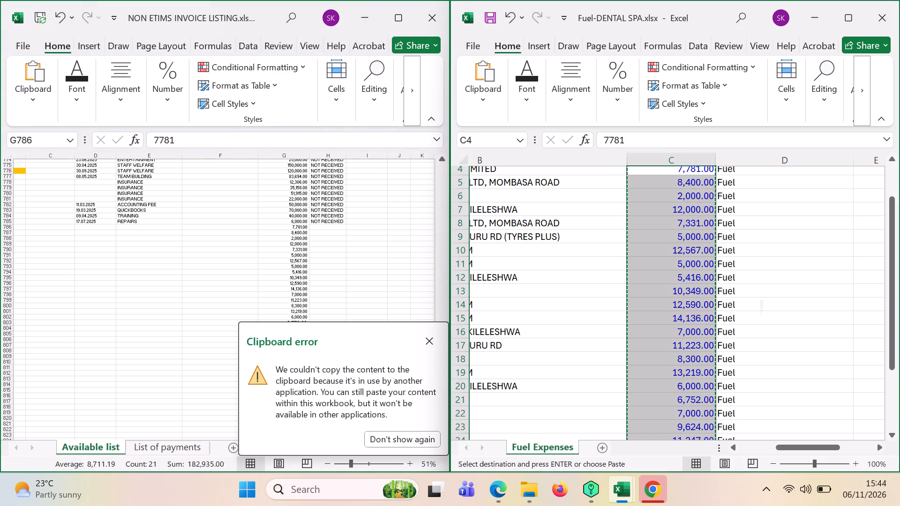
left_click_drag(762, 297, 762, 280)
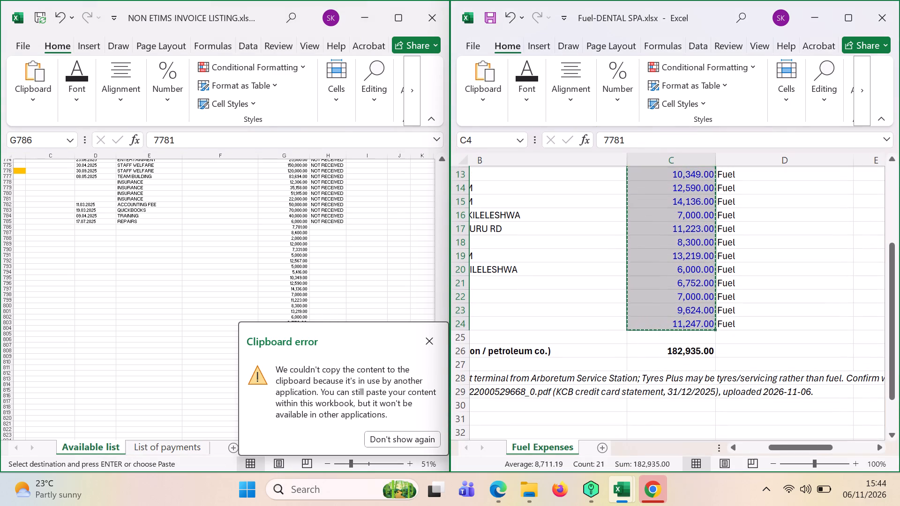
left_click(430, 341)
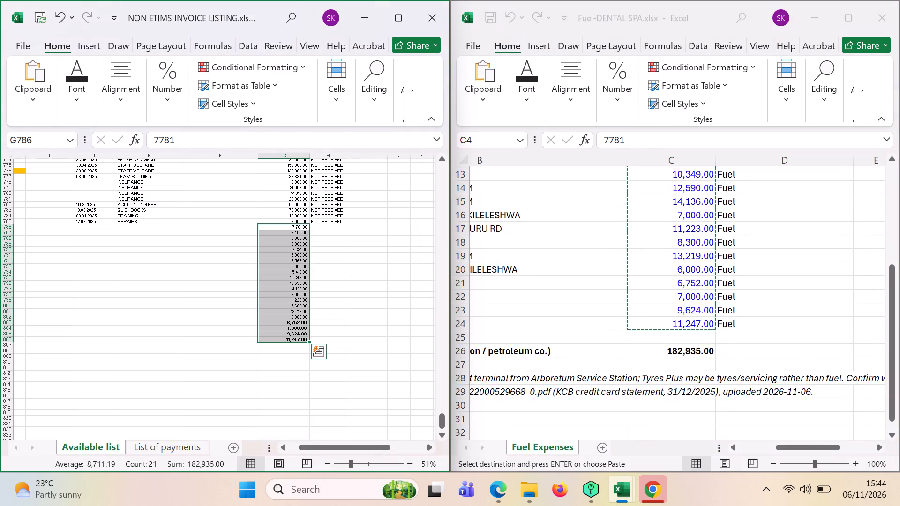
Remove the bold formatting from all the pasted fuel amounts in G786:G806 of the Available list.
left_click(36, 103)
left_click(80, 104)
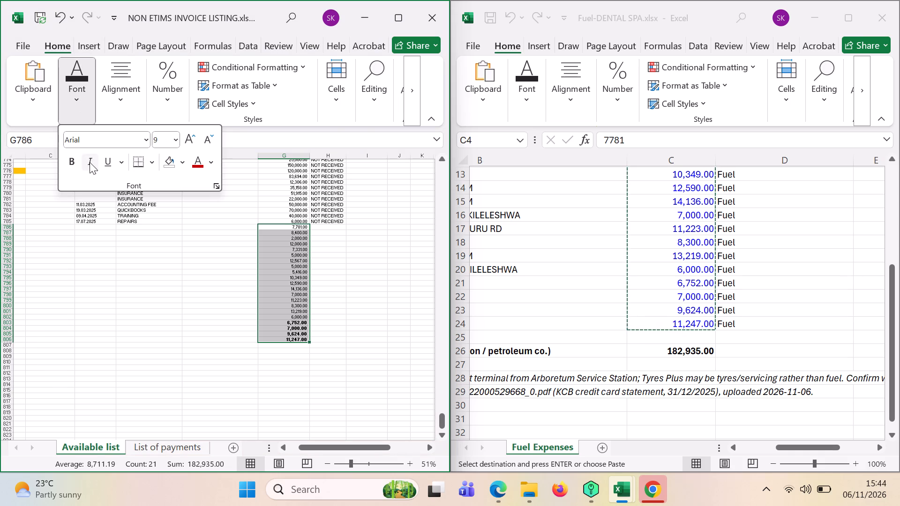
left_click(75, 161)
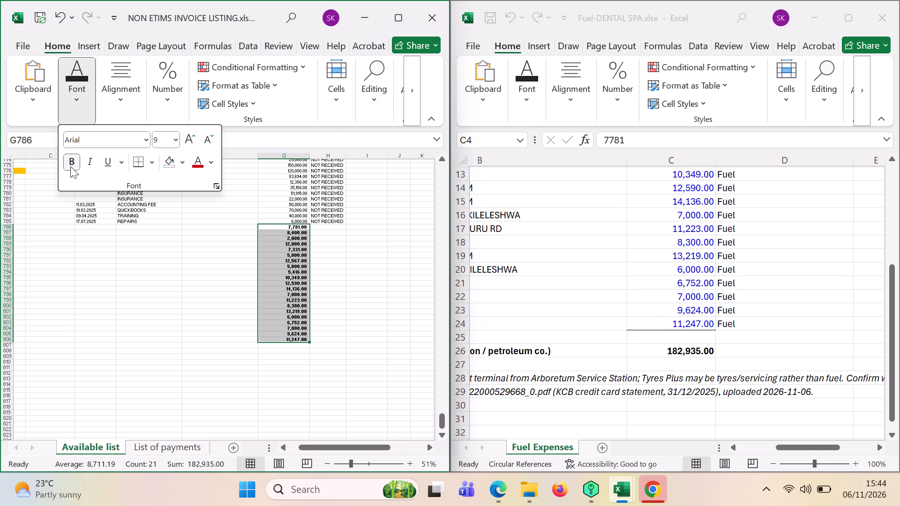
left_click(70, 166)
left_click(321, 273)
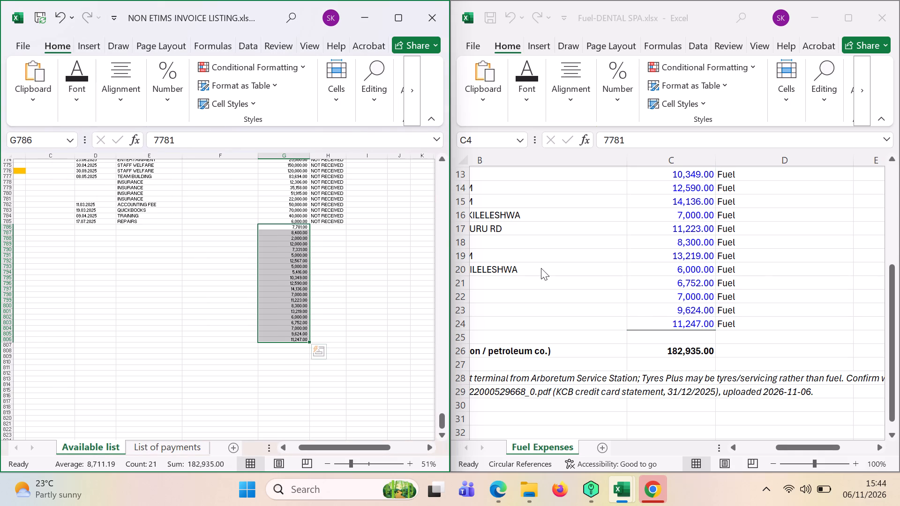
Copy the transaction dates A4:A24 in Fuel Expenses and paste them from D786 in the Available list, keeping their date format.
left_click_drag(703, 293, 834, 307)
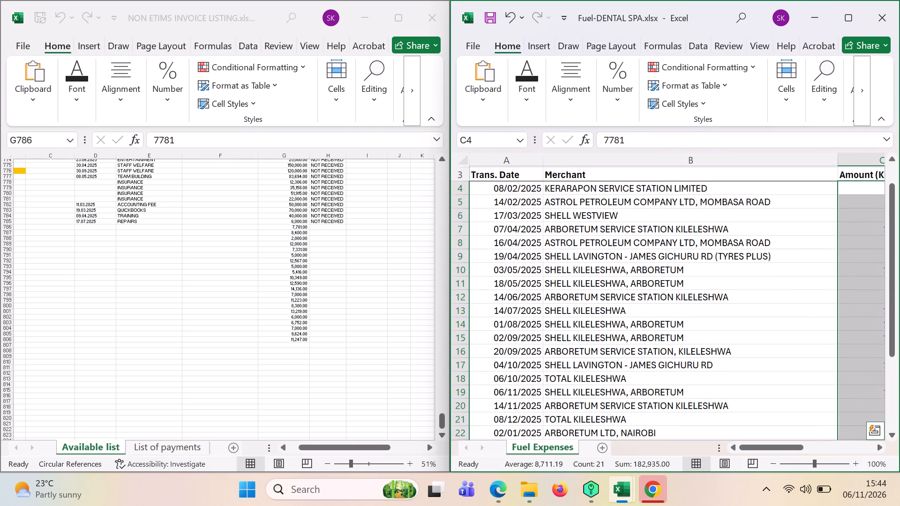
left_click(517, 192)
key("ctrl+shift+Down")
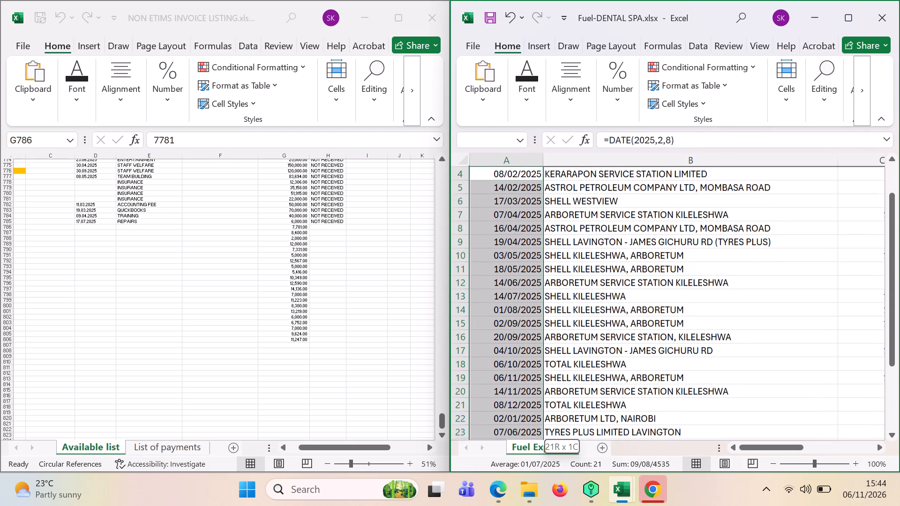
key("ctrl+c")
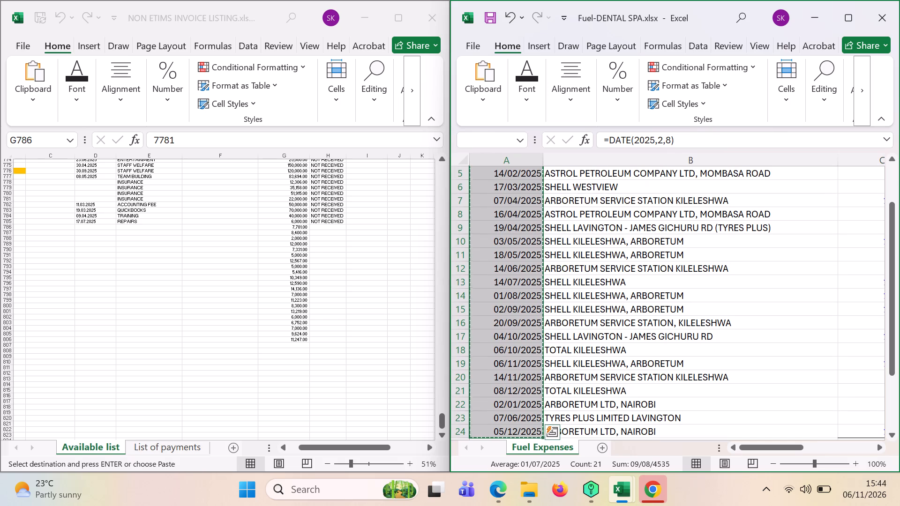
left_click(85, 228)
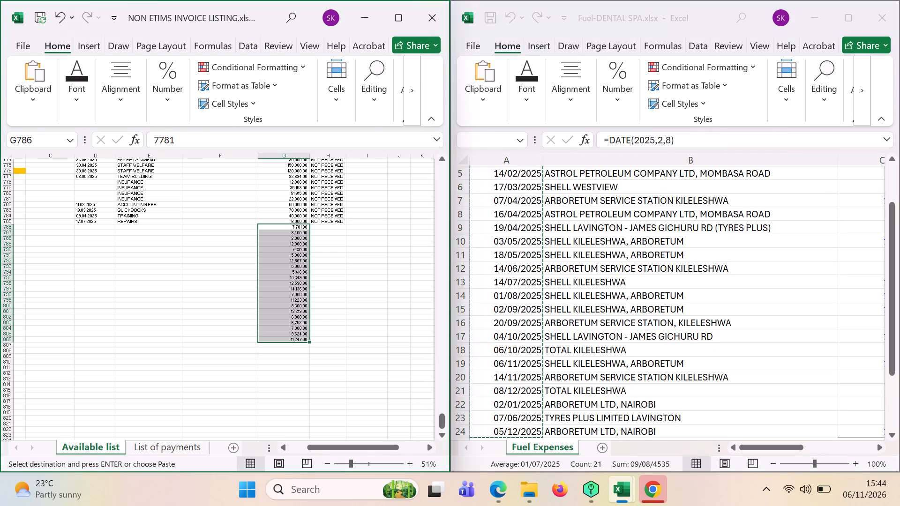
left_click(86, 229)
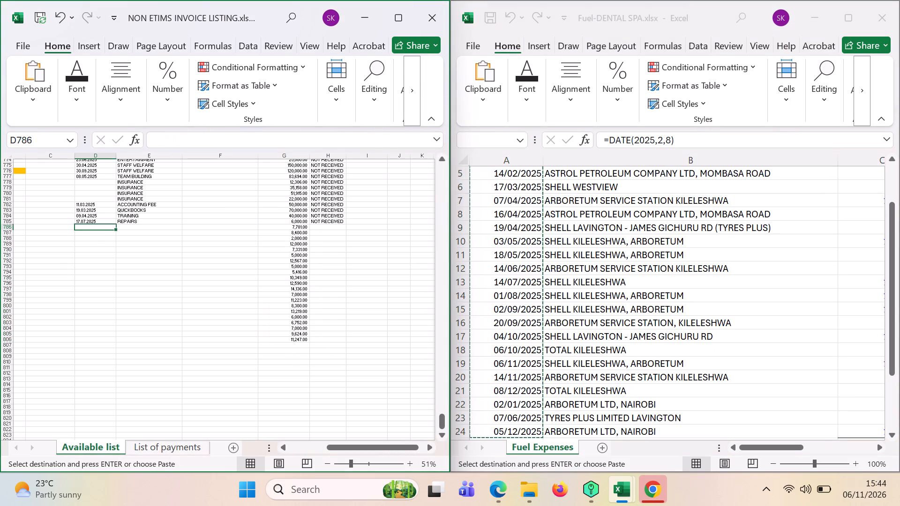
right_click(87, 226)
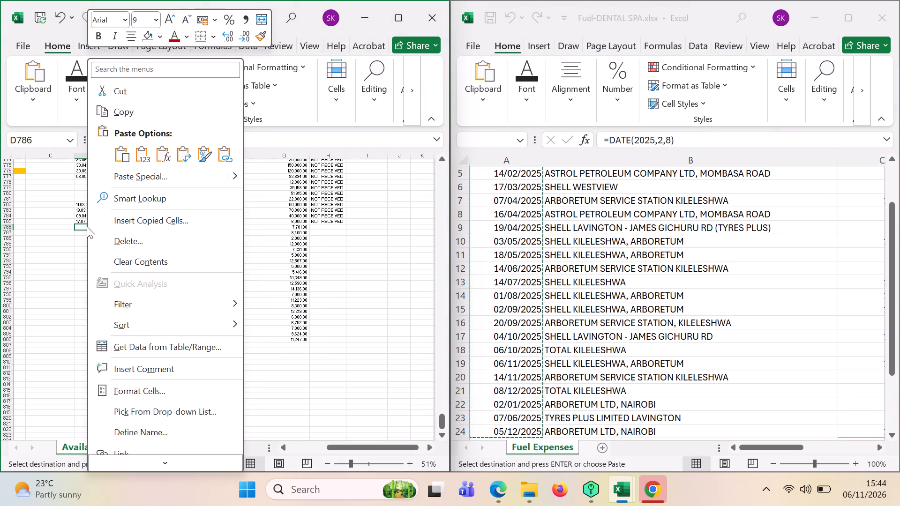
left_click(146, 157)
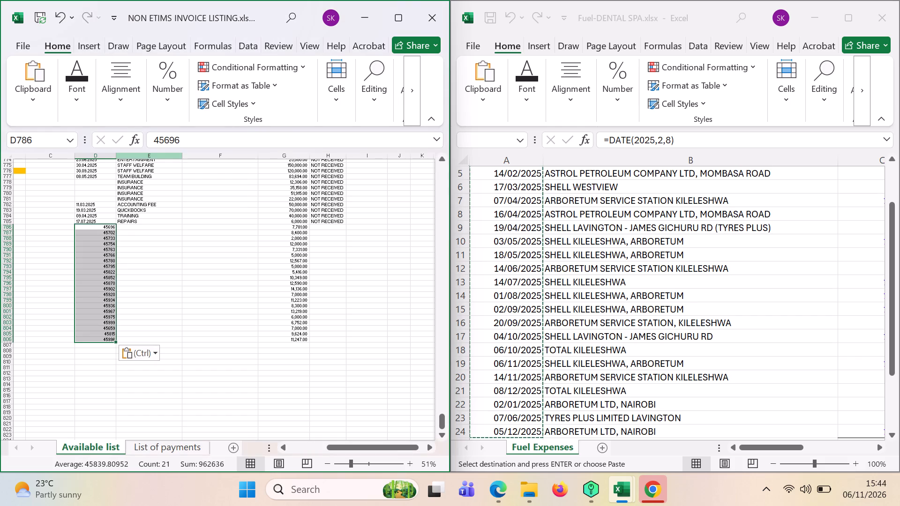
right_click(94, 229)
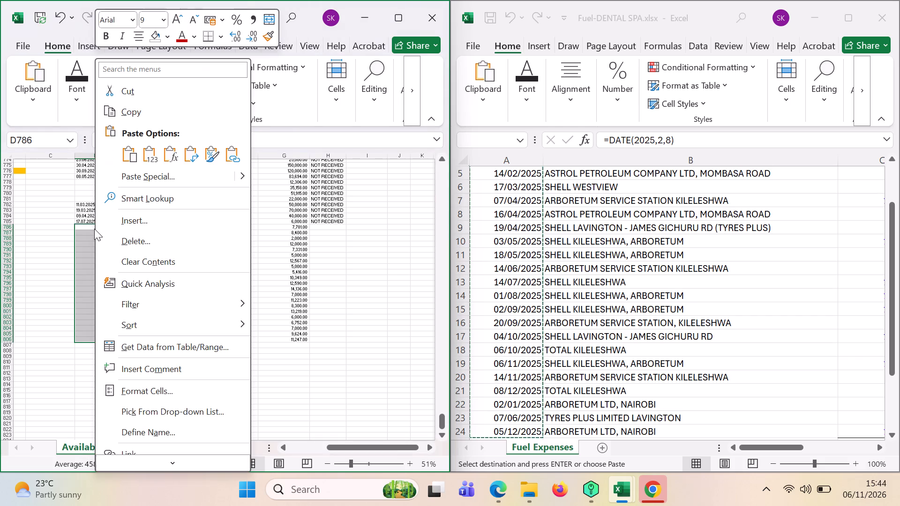
left_click(129, 157)
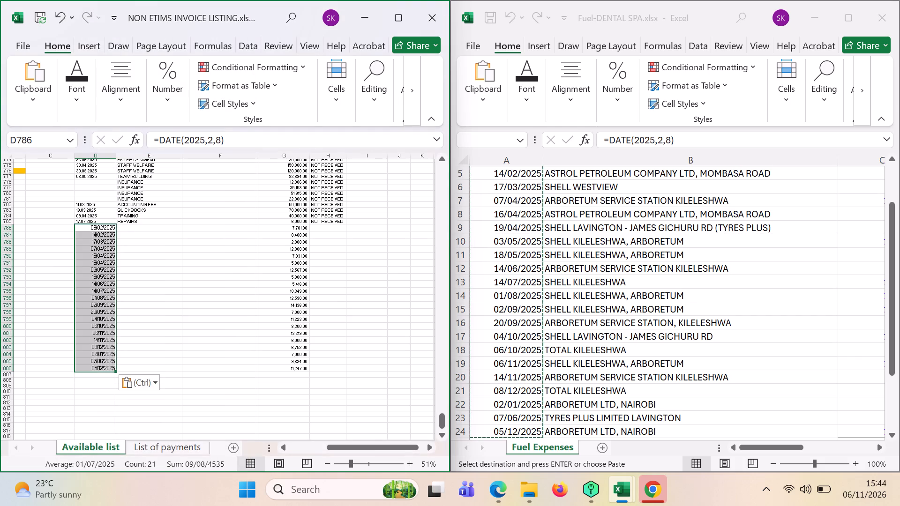
left_click(150, 326)
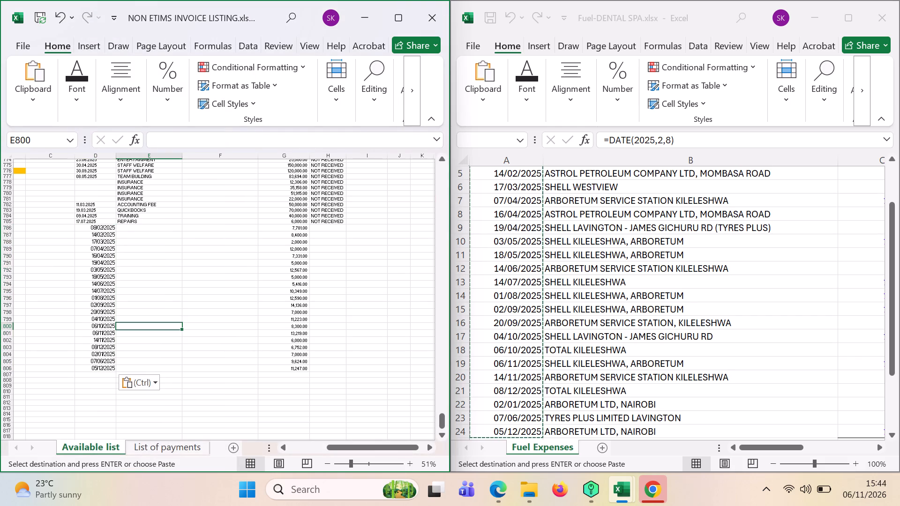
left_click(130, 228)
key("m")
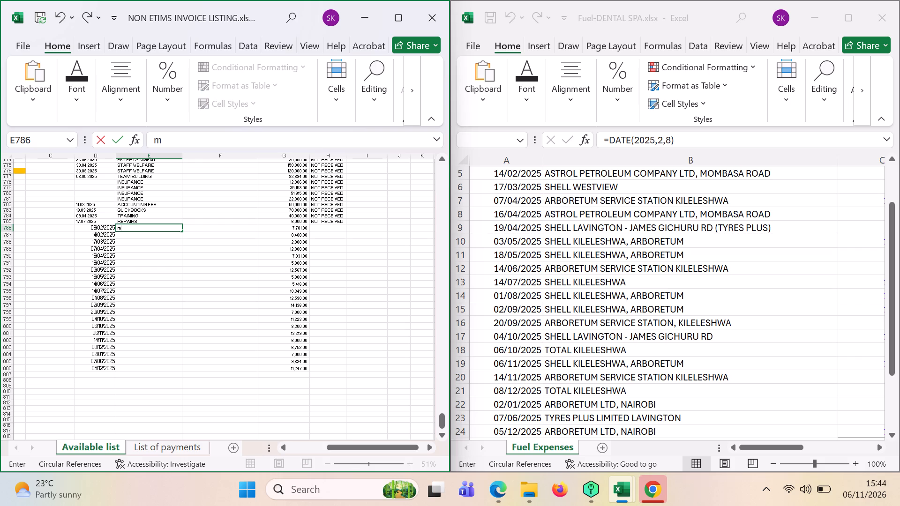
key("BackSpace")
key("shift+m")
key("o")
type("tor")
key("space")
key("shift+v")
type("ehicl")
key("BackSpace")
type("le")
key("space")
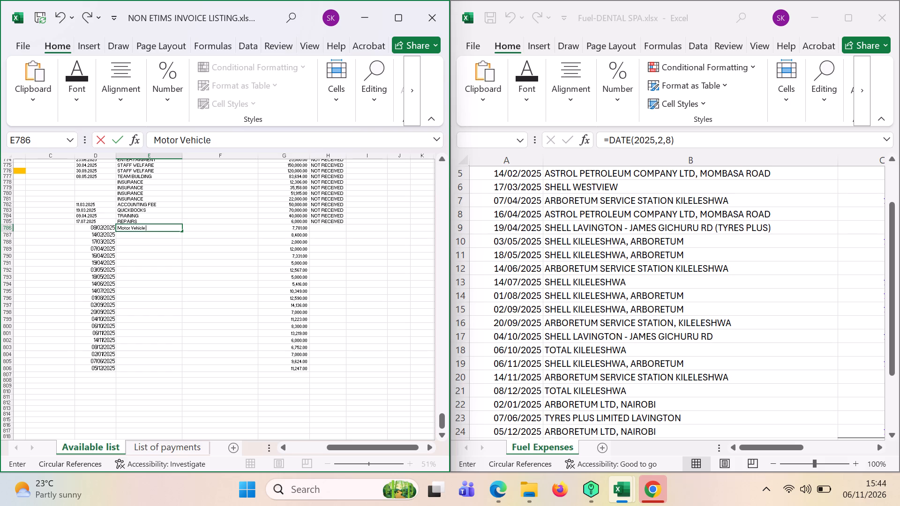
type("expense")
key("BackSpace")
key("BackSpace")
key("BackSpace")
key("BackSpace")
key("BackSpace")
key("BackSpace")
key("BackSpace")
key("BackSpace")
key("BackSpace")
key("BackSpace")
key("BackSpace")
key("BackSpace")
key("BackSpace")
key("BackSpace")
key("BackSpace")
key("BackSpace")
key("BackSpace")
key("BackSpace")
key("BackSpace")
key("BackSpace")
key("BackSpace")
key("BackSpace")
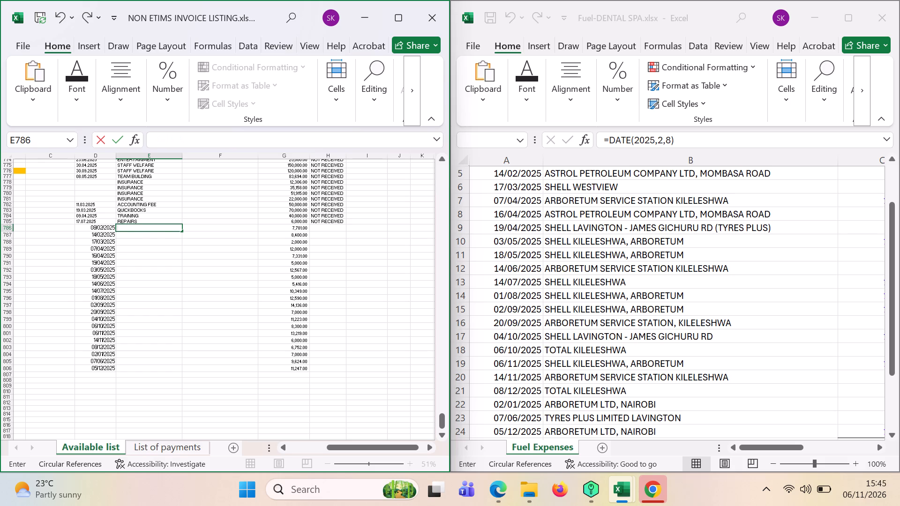
Enter MOTOR VEHICLE EXPENSE in E786 and fill it down to E806 for all the fuel rows.
type("MOTOR VEHICLE")
key("space")
type("EXPENSE")
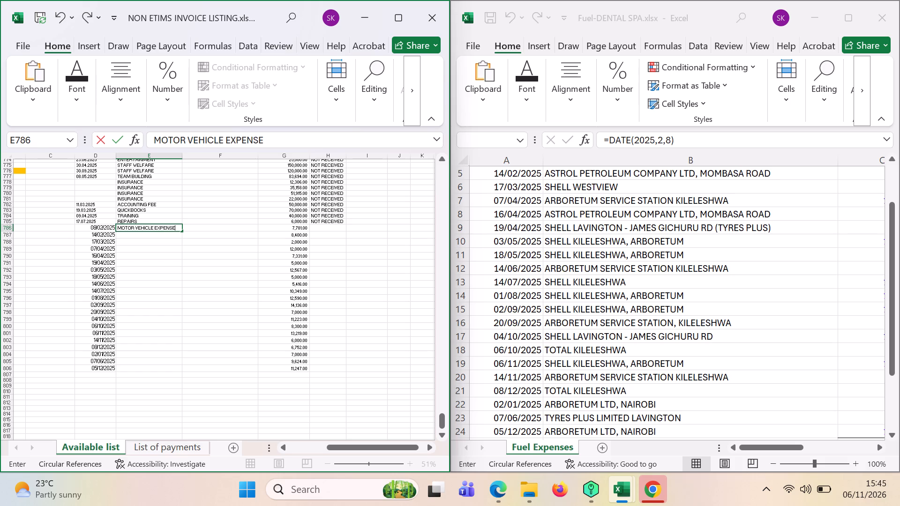
left_click(200, 262)
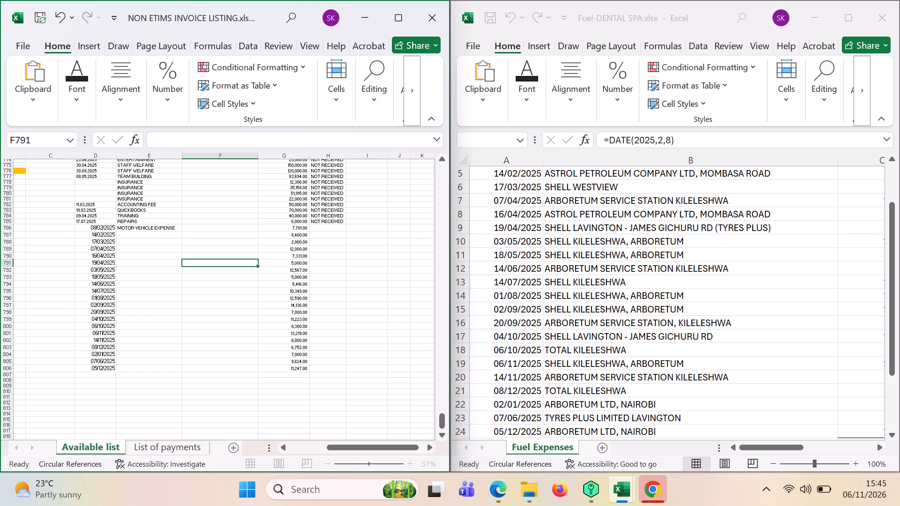
left_click(160, 228)
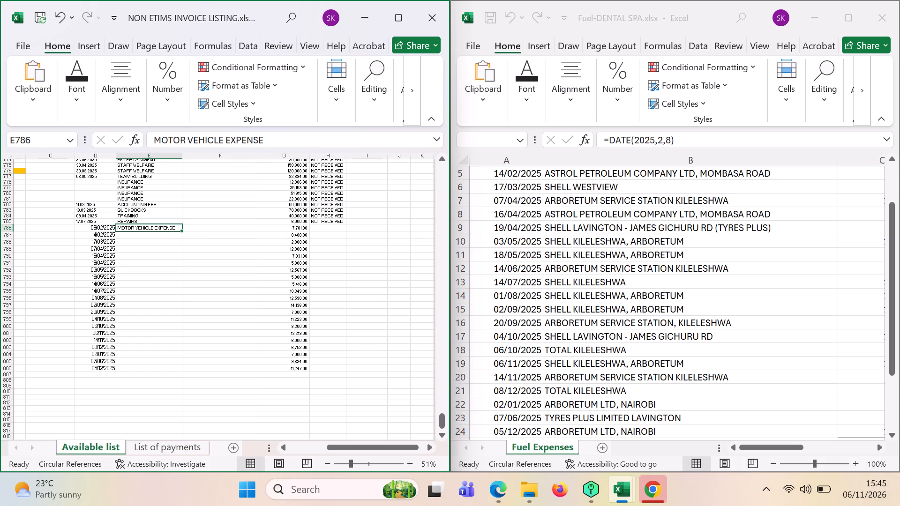
double_click(181, 231)
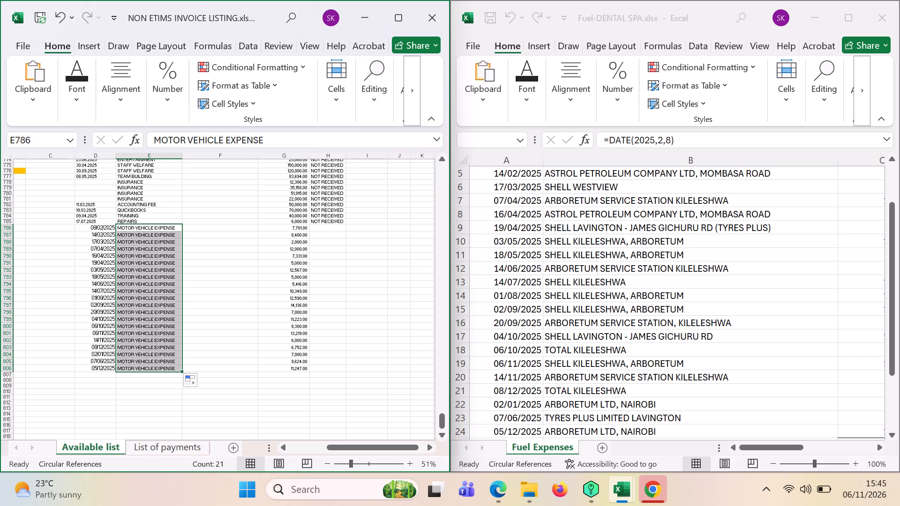
left_click(235, 273)
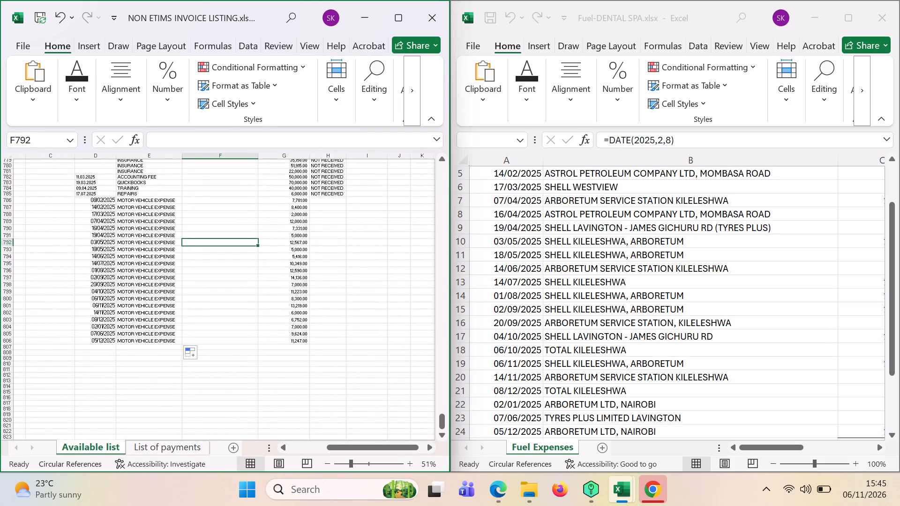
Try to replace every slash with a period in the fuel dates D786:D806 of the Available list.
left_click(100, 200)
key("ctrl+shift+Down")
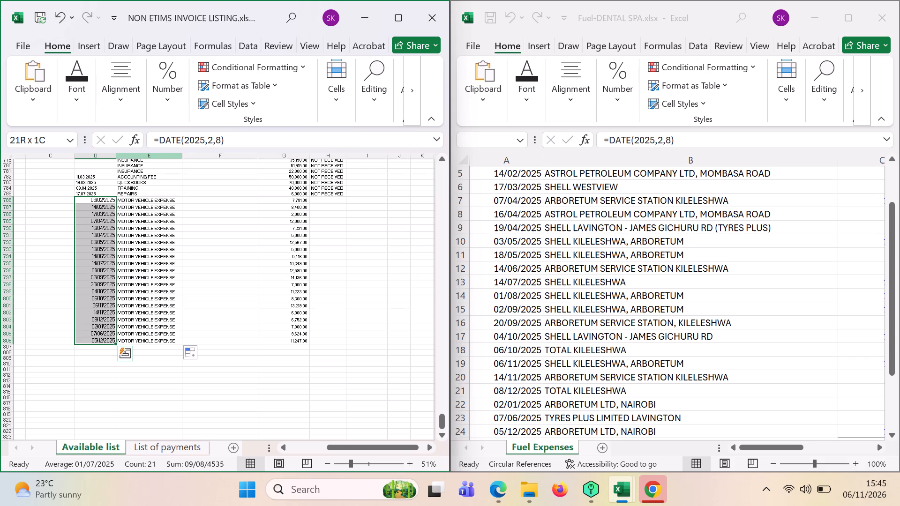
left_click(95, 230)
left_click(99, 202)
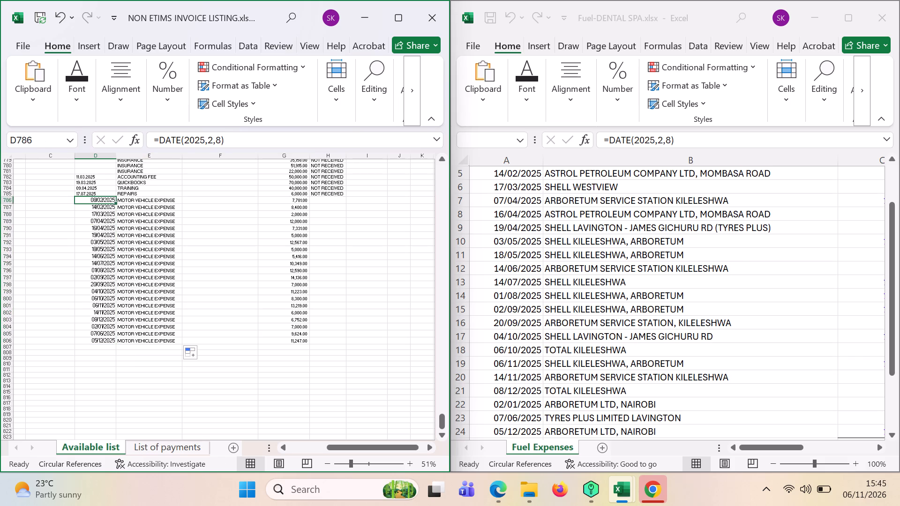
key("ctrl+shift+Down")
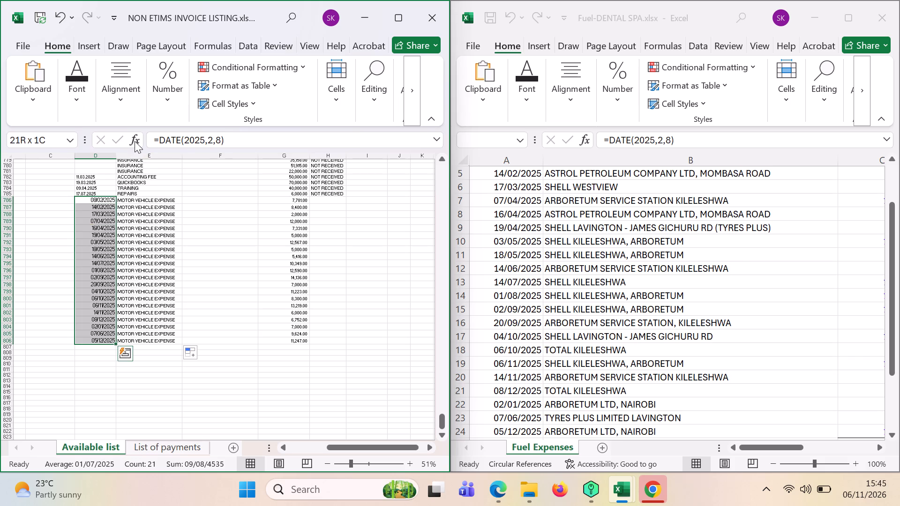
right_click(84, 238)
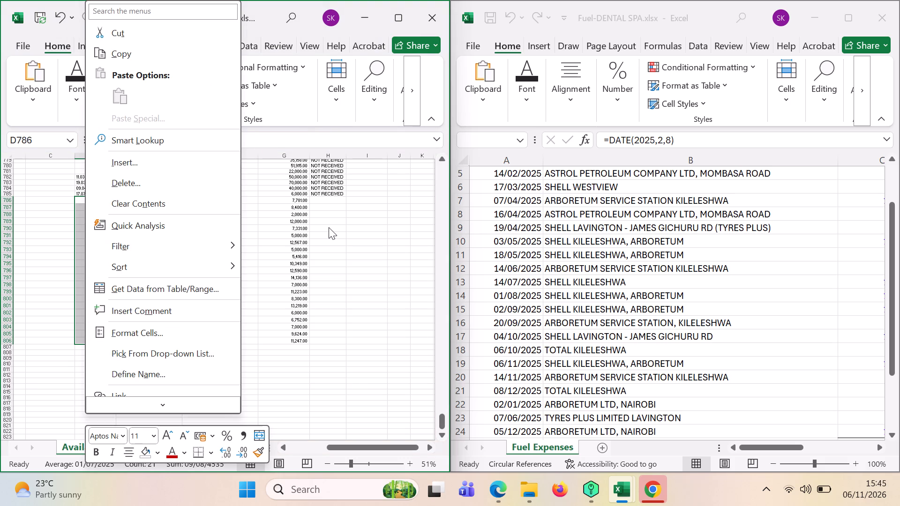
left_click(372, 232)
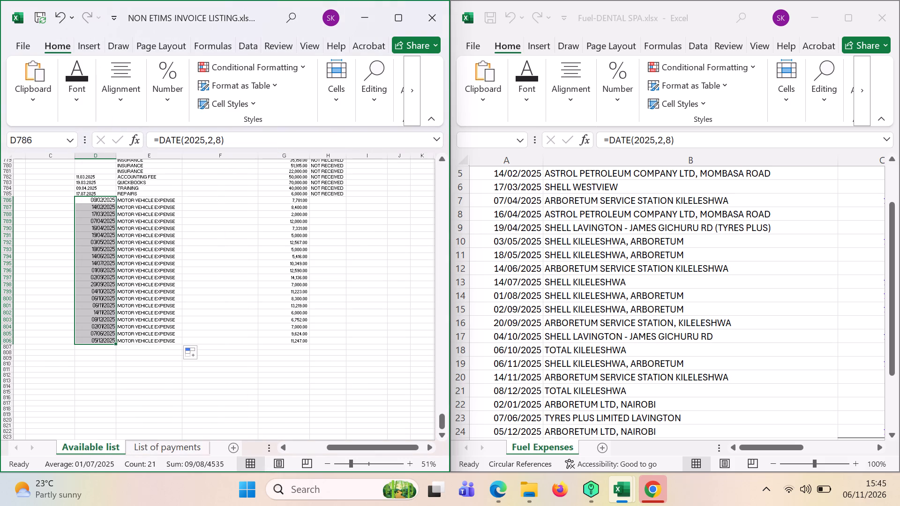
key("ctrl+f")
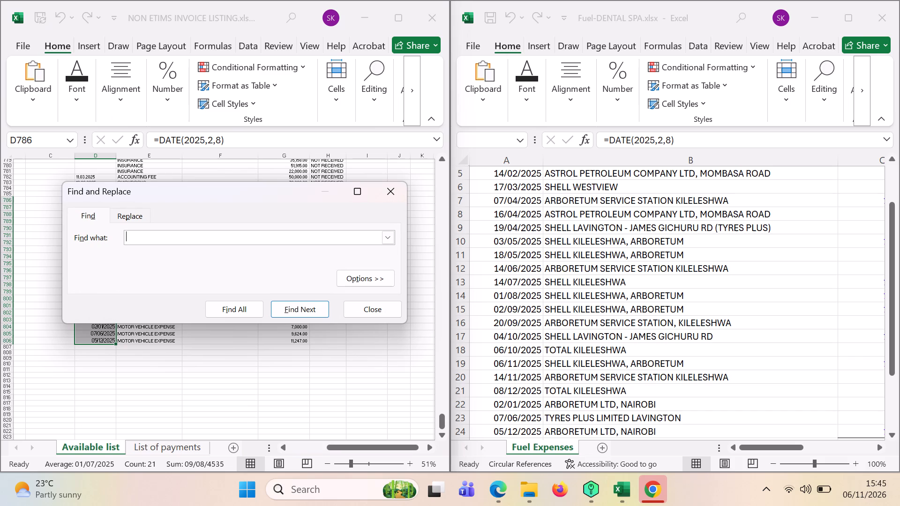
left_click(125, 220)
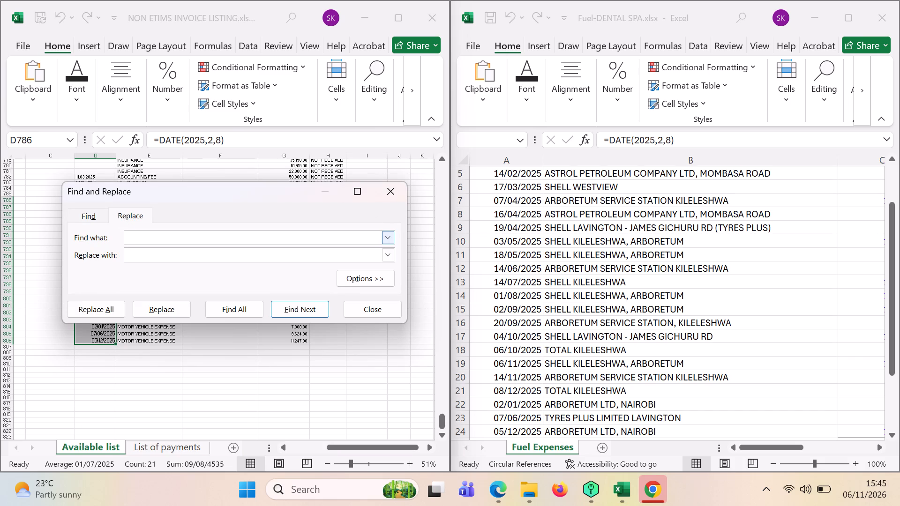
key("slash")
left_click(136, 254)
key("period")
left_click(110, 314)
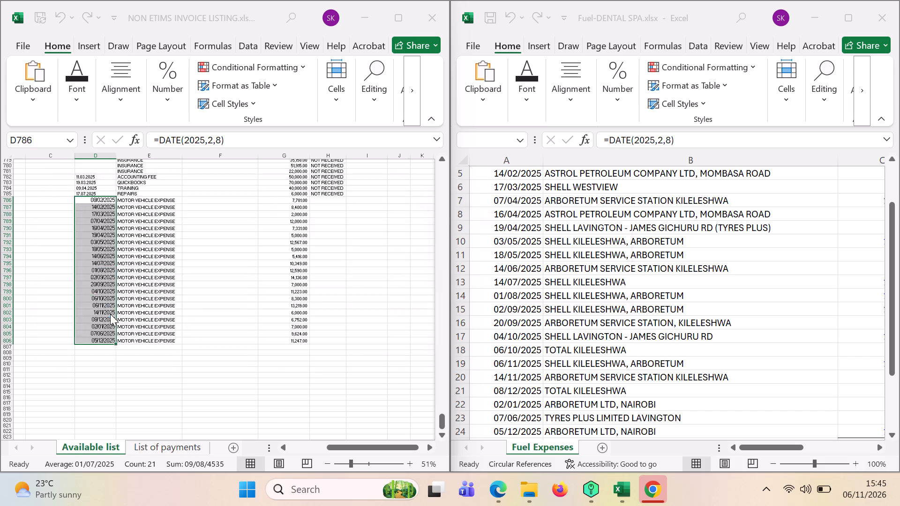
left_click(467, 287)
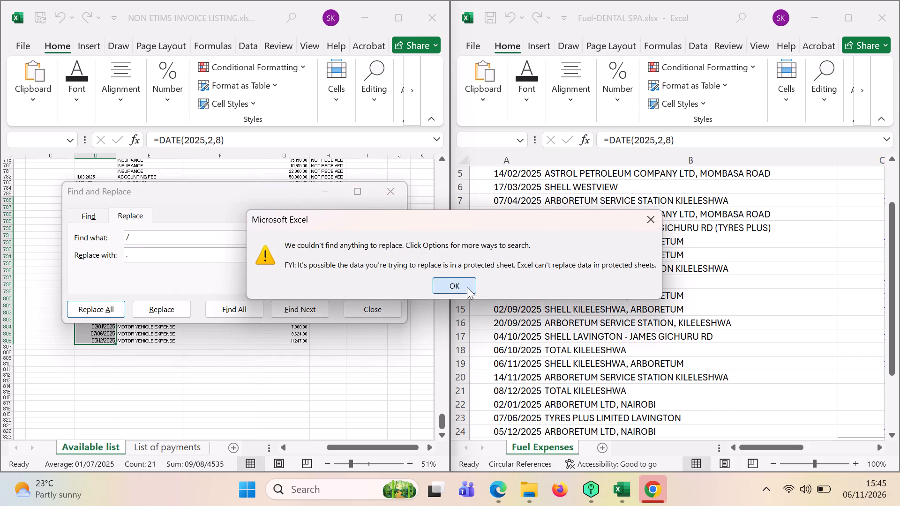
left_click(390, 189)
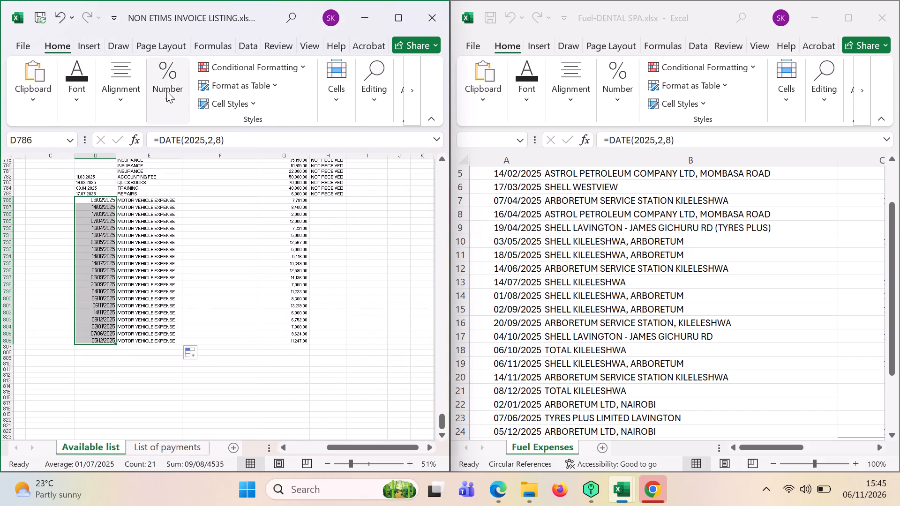
Left-align the fuel dates in D786:D806 of the Available list.
left_click(130, 100)
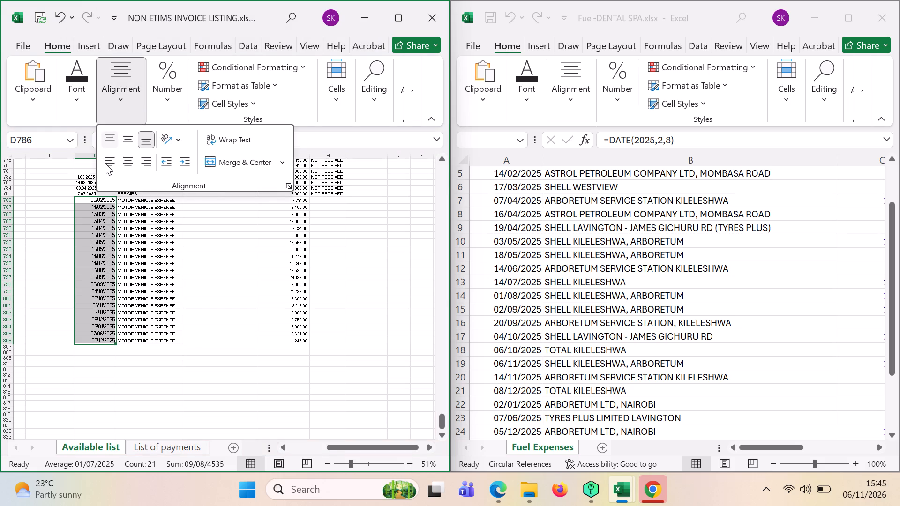
left_click(105, 163)
left_click(356, 330)
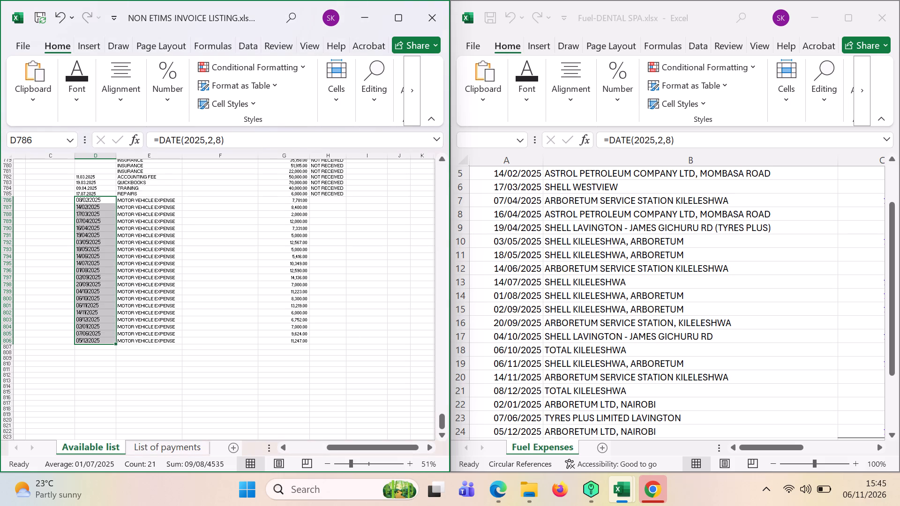
Set the font of the entire Available list sheet to Arial, size 10.
left_click(228, 352)
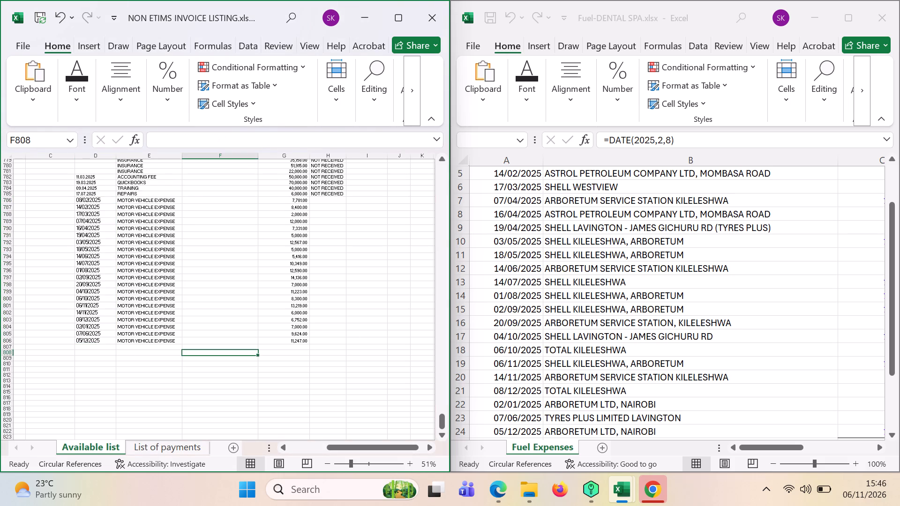
key("ctrl+a")
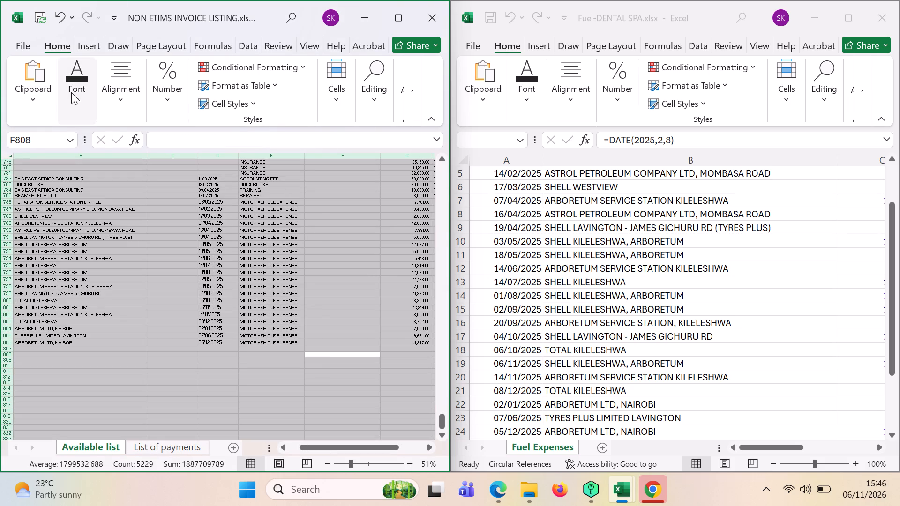
left_click(84, 99)
left_click(177, 140)
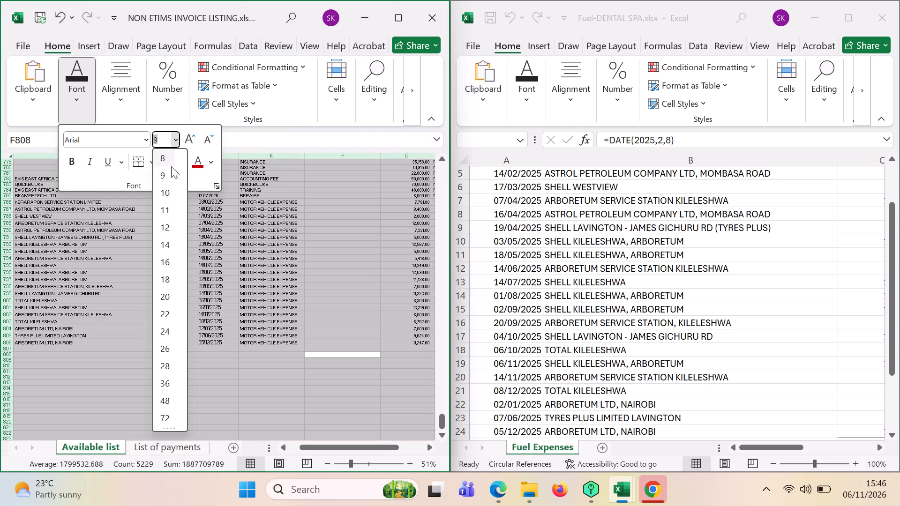
left_click(171, 192)
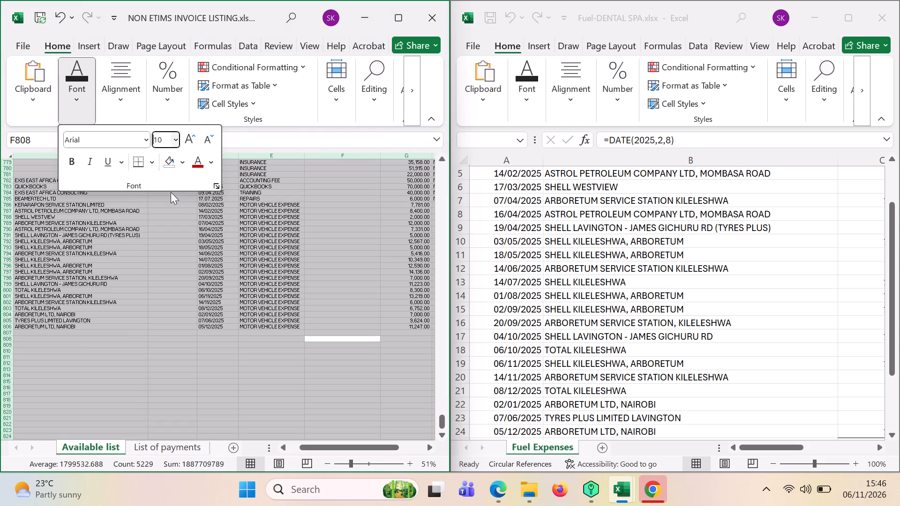
left_click(147, 141)
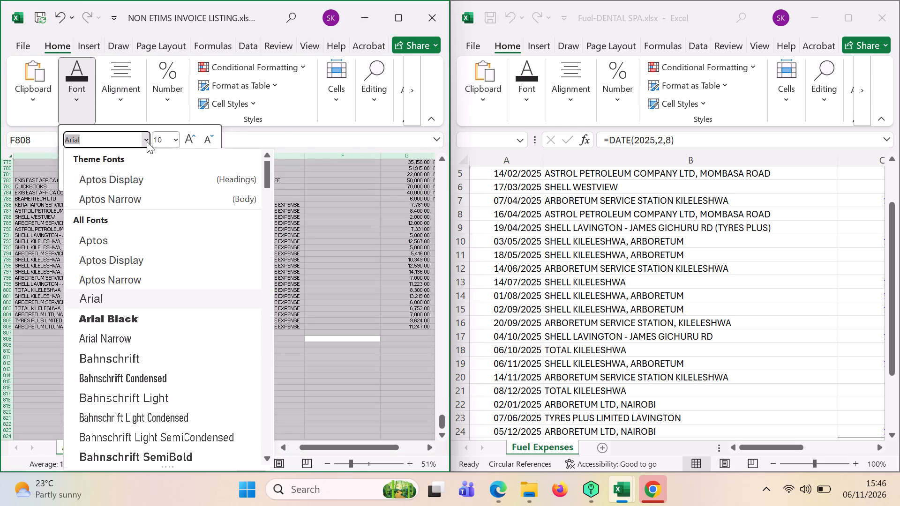
left_click(106, 298)
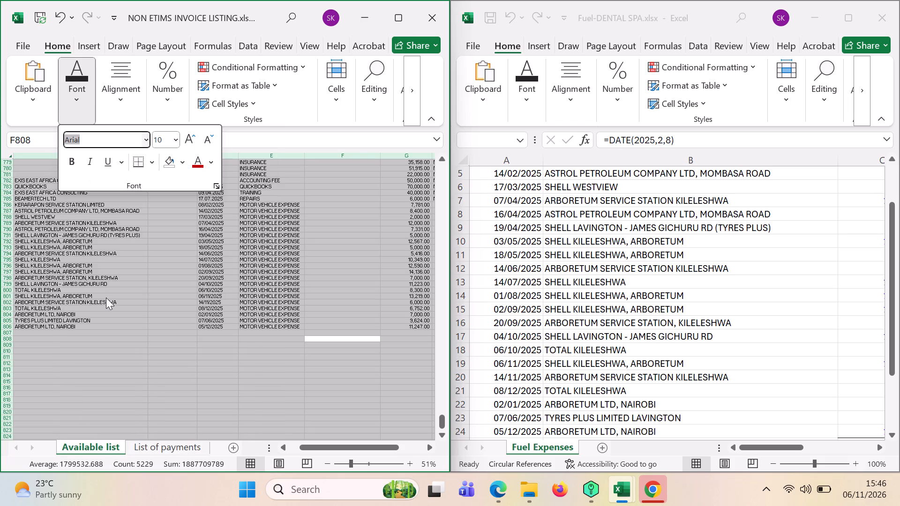
left_click(216, 368)
left_click(249, 368)
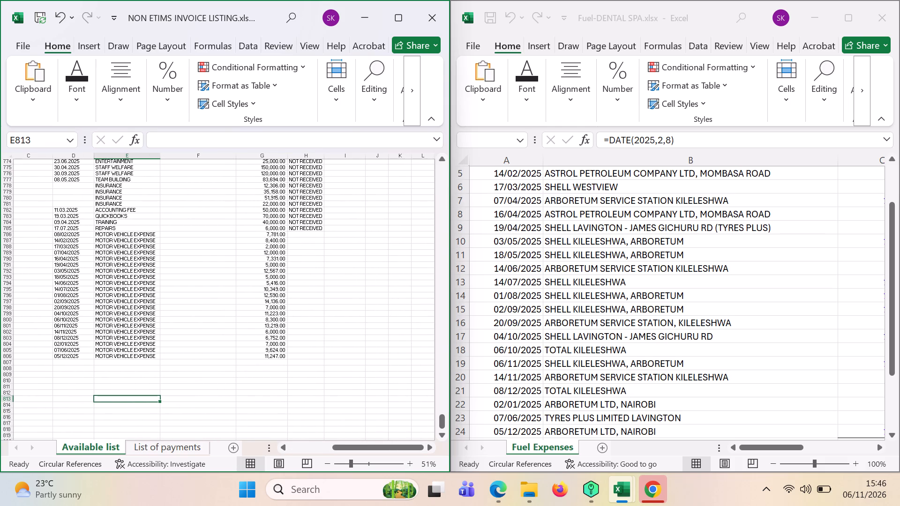
Select the whole amounts column G in the Available list to check its total.
left_click(278, 368)
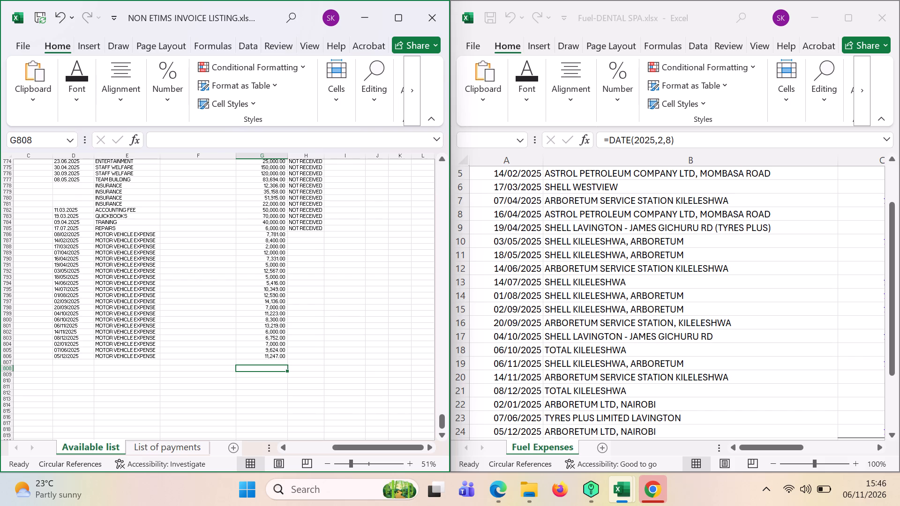
left_click(262, 153)
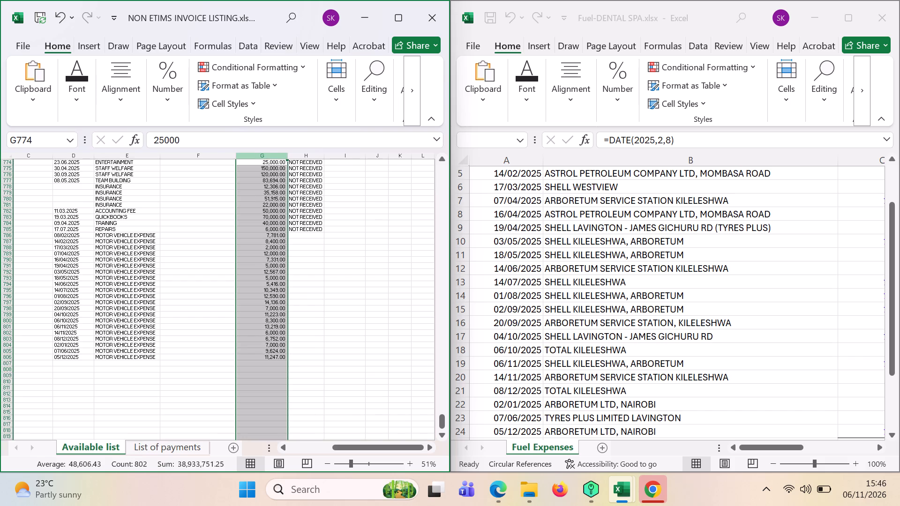
left_click(343, 305)
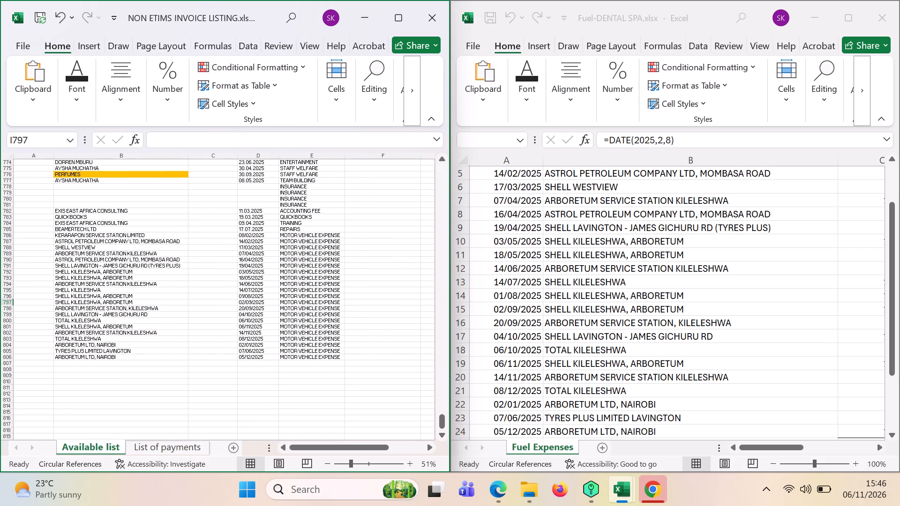
Cut Fuel-DENTAL SPA.xlsx and Training Invoice-TDS.pdf from Downloads in File Explorer and open the DENTAL SPA folder in OneDrive.
left_click(527, 495)
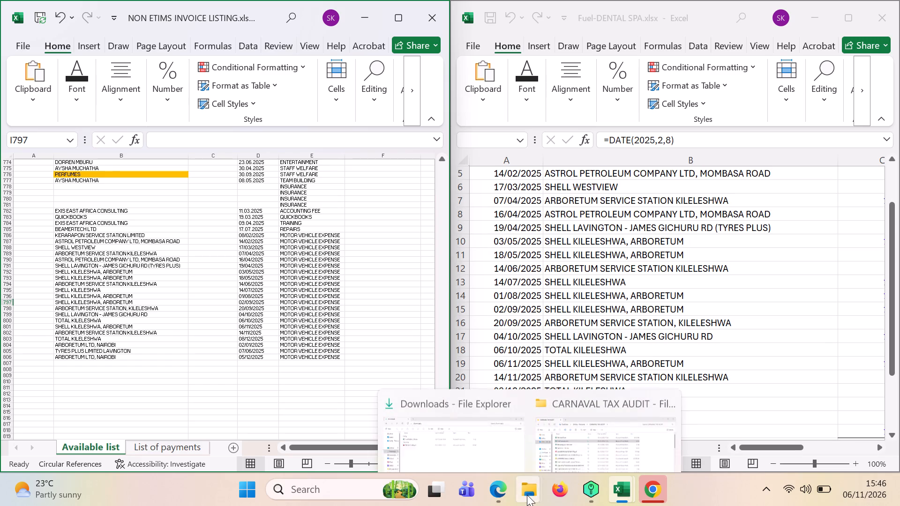
left_click(480, 427)
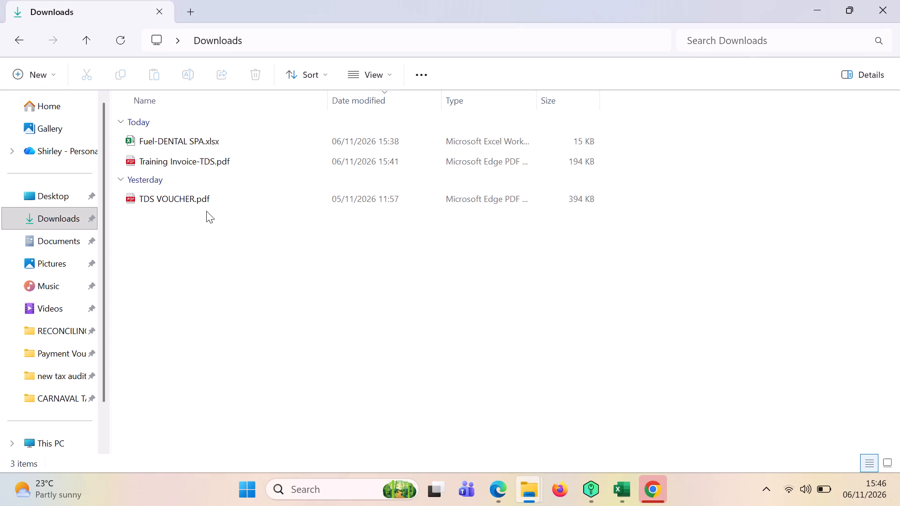
left_click(184, 145)
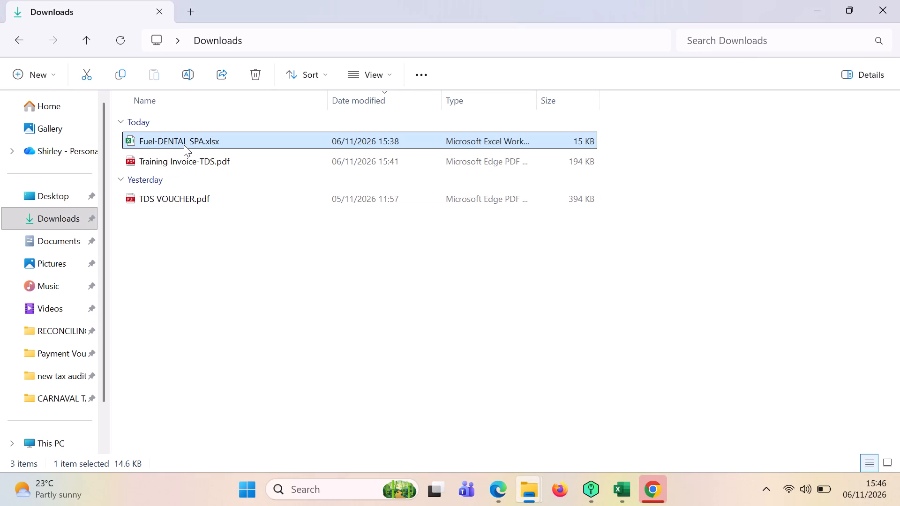
left_click(220, 162, "ctrl")
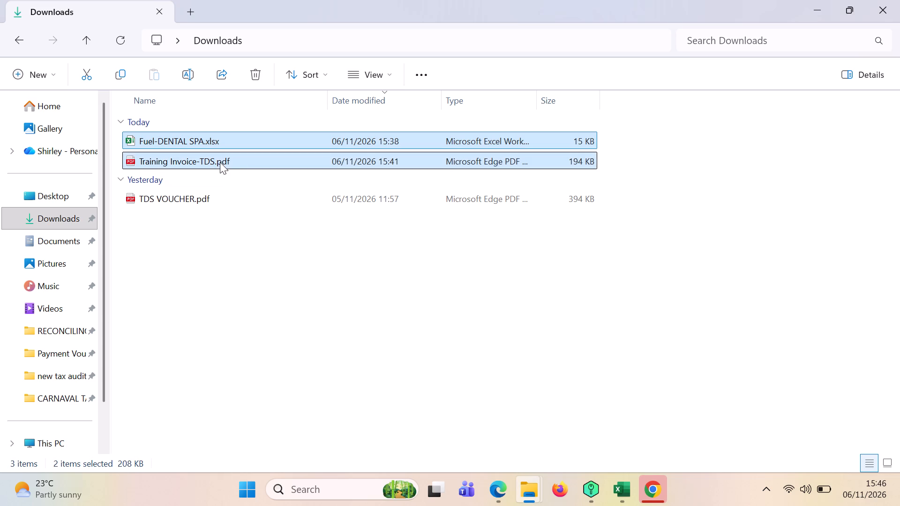
right_click(220, 162)
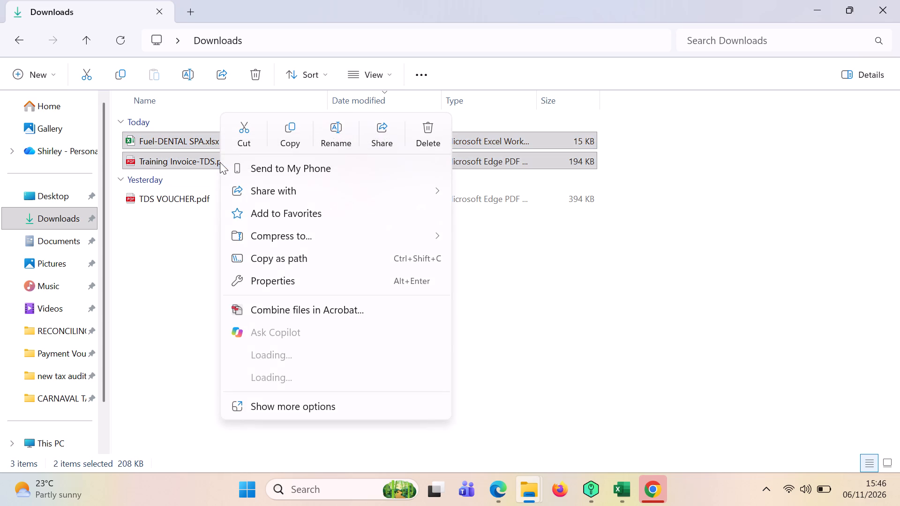
left_click(241, 134)
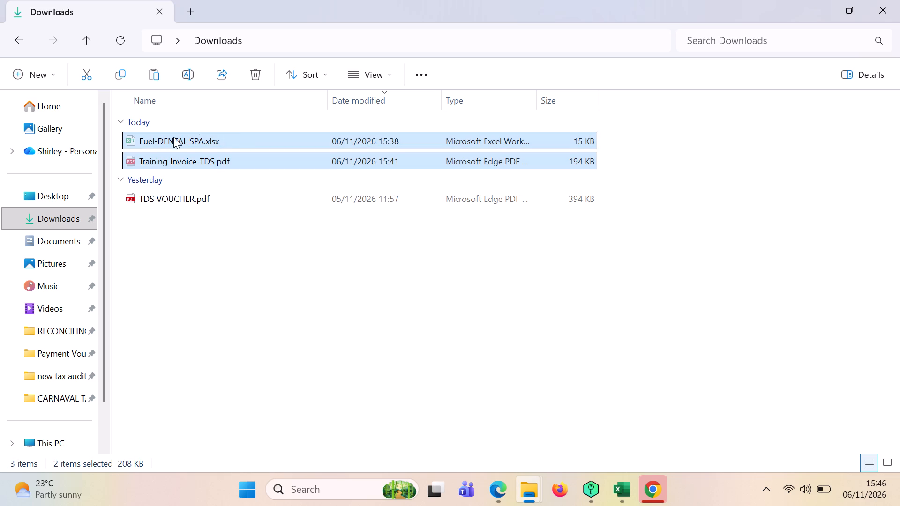
left_click(80, 154)
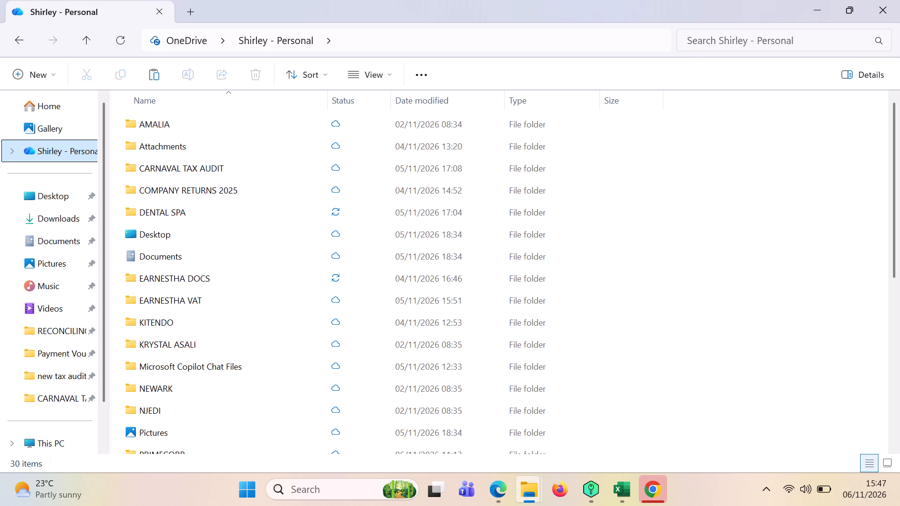
double_click(165, 217)
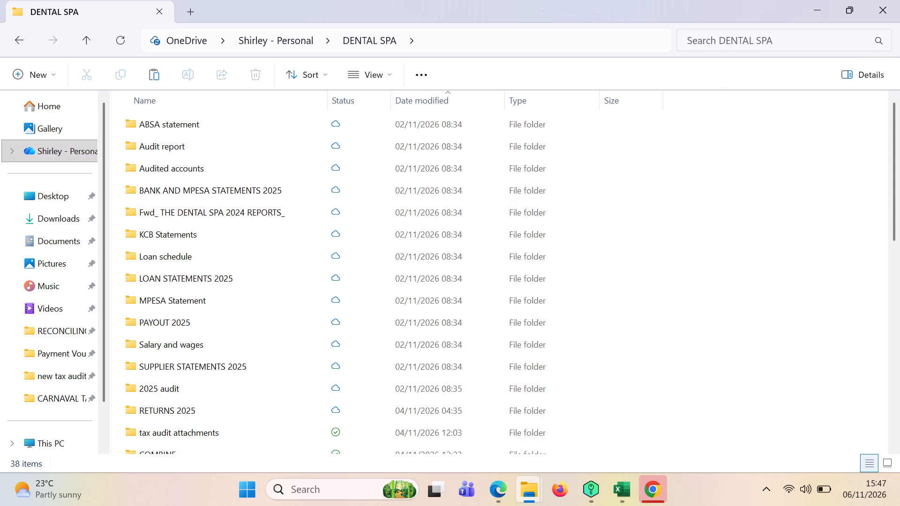
left_click(810, 9)
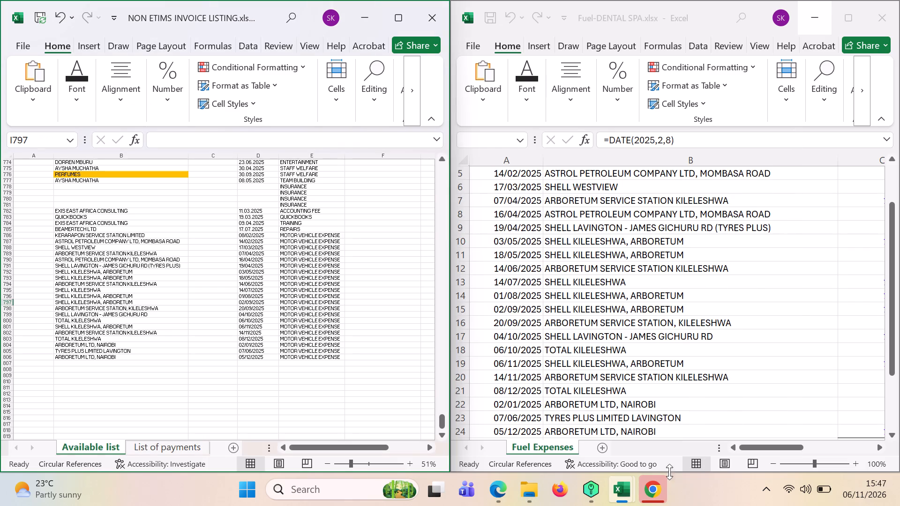
Check the Date number format applied to the fuel dates in D786:D806 of the Available list in NON ETIMS INVOICE LISTING.
left_click(424, 438)
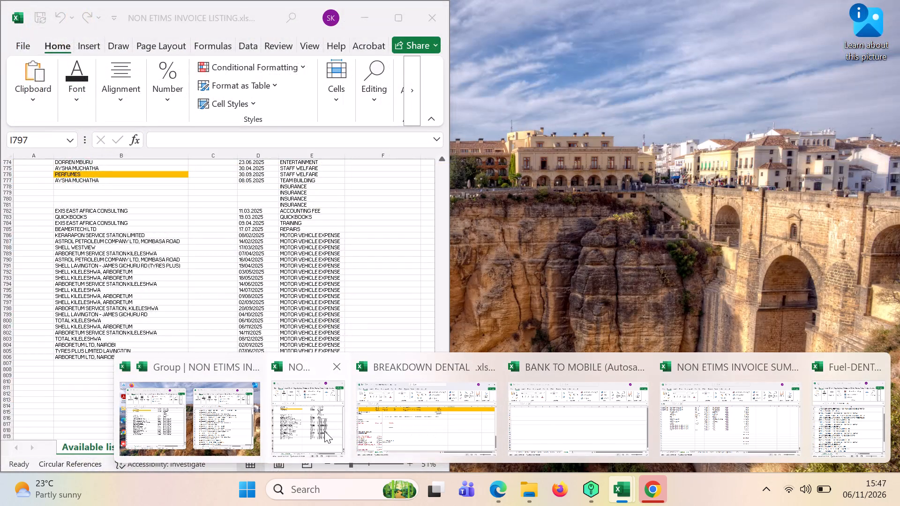
left_click(324, 431)
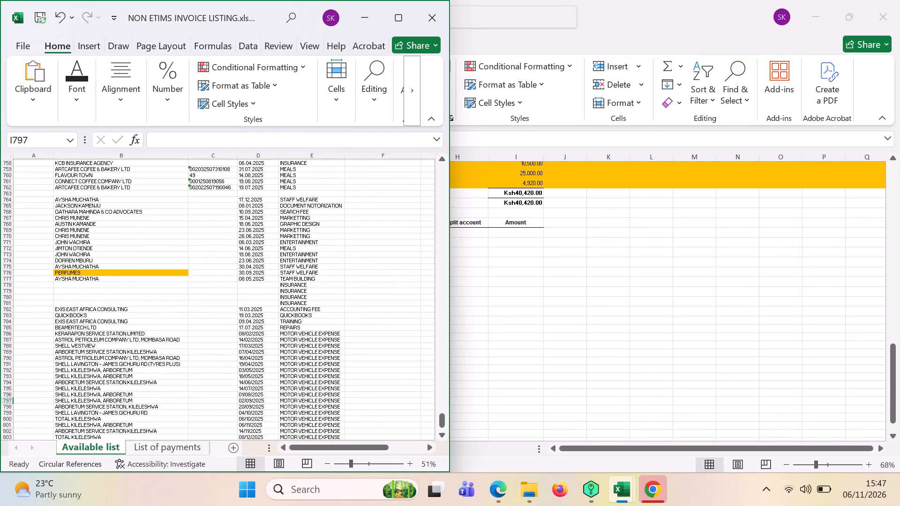
left_click(257, 314)
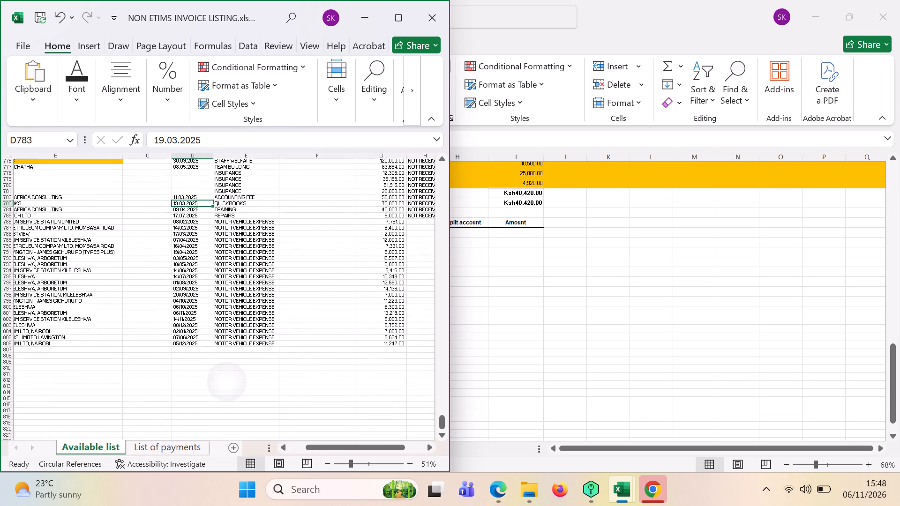
left_click(185, 223)
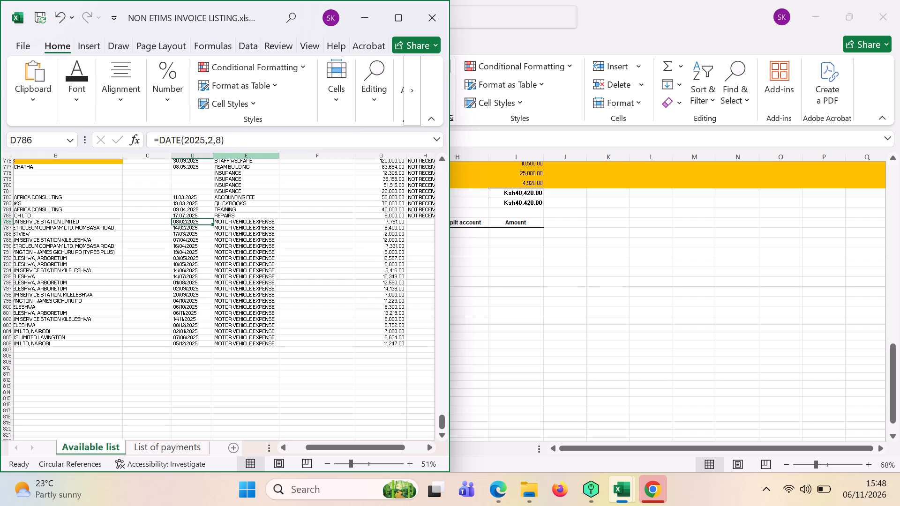
left_click(185, 341, "shift")
right_click(192, 293)
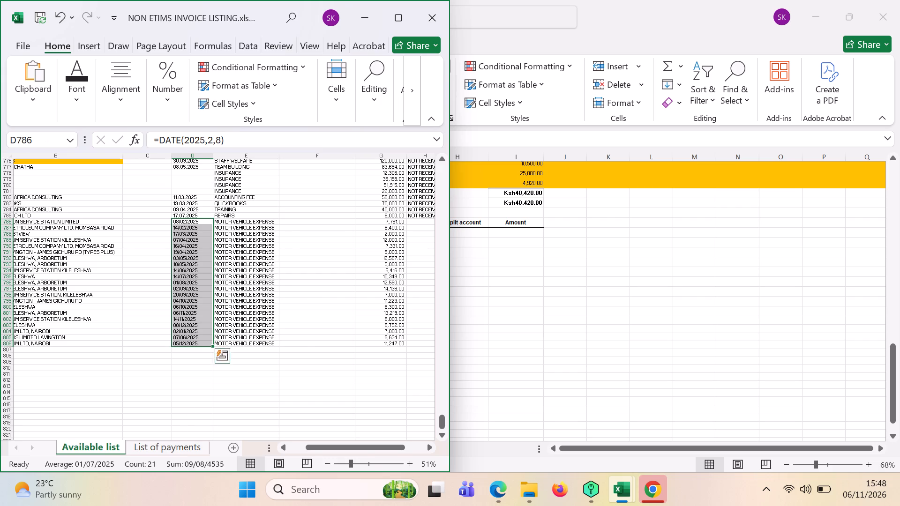
left_click(247, 336)
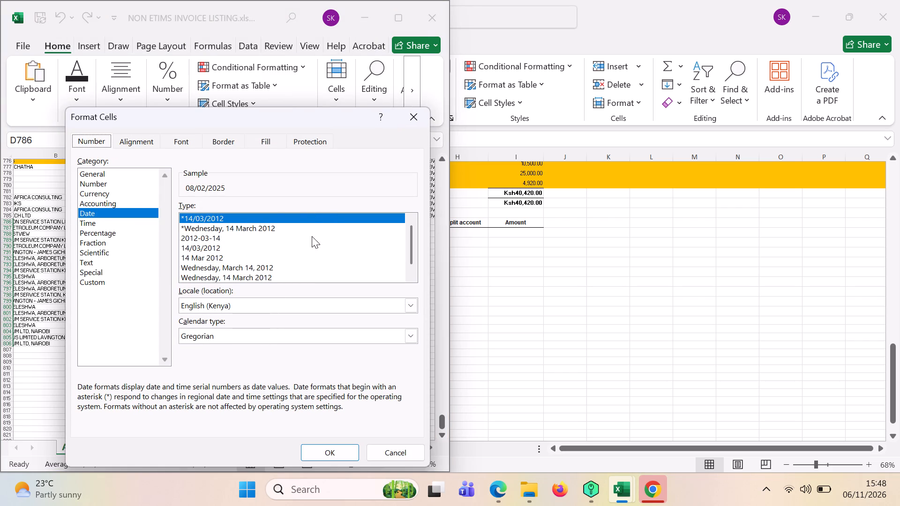
left_click(323, 452)
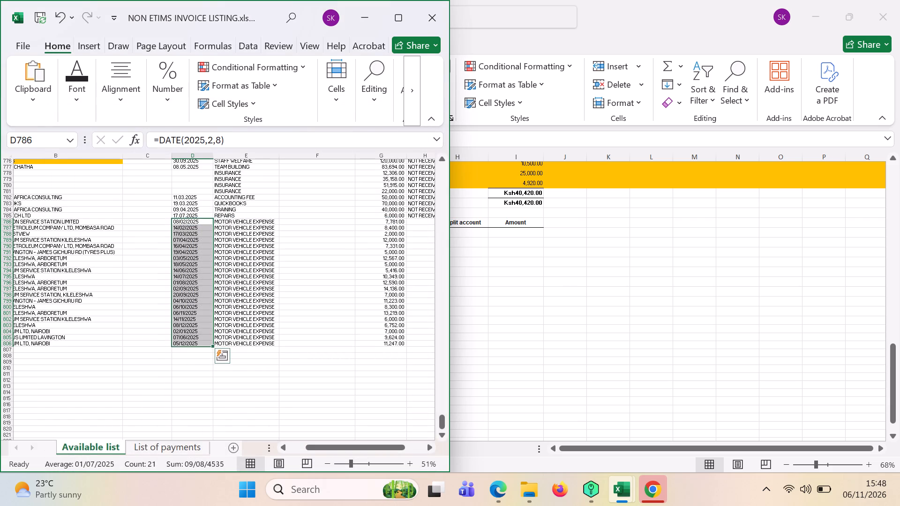
left_click(191, 378)
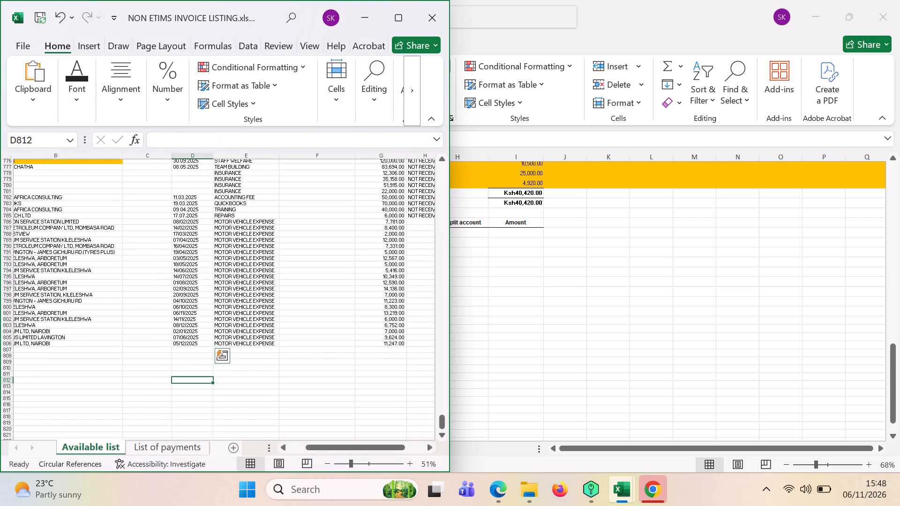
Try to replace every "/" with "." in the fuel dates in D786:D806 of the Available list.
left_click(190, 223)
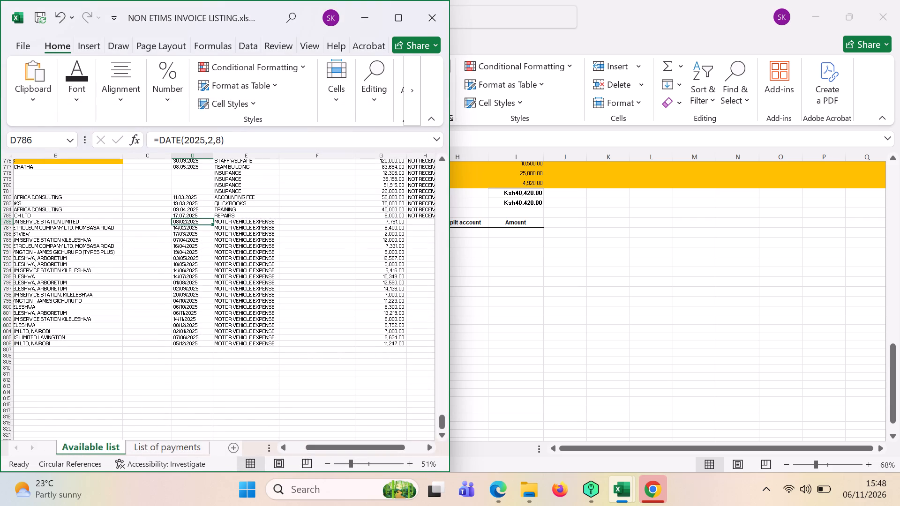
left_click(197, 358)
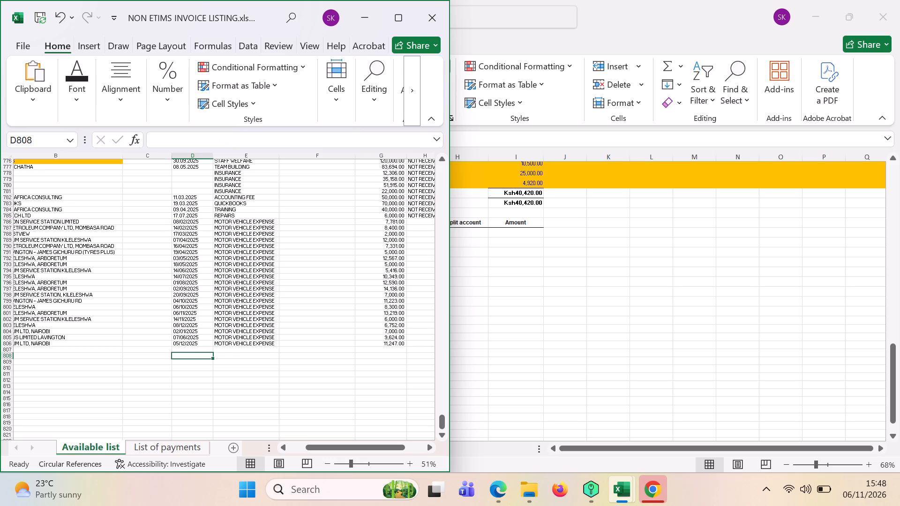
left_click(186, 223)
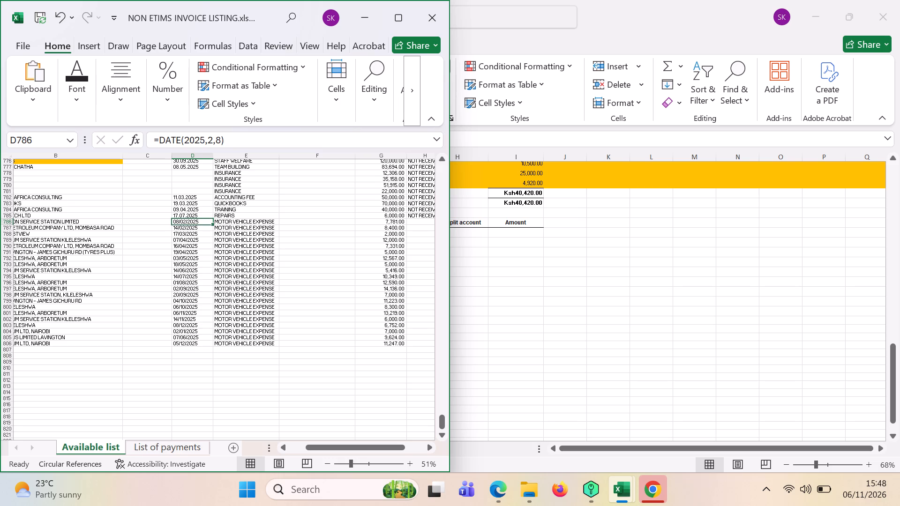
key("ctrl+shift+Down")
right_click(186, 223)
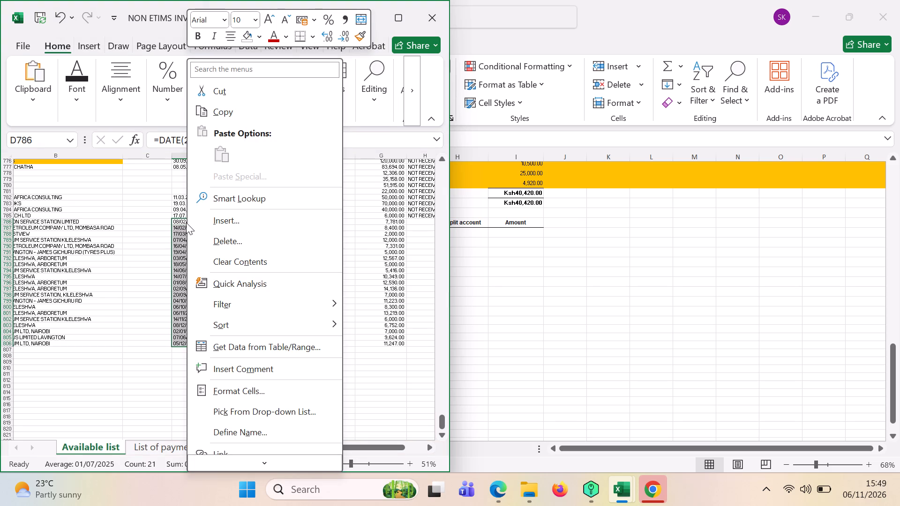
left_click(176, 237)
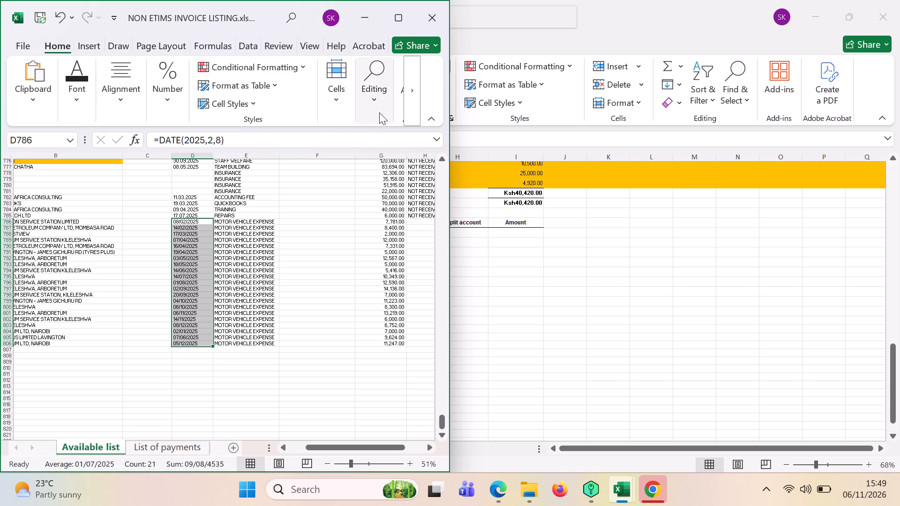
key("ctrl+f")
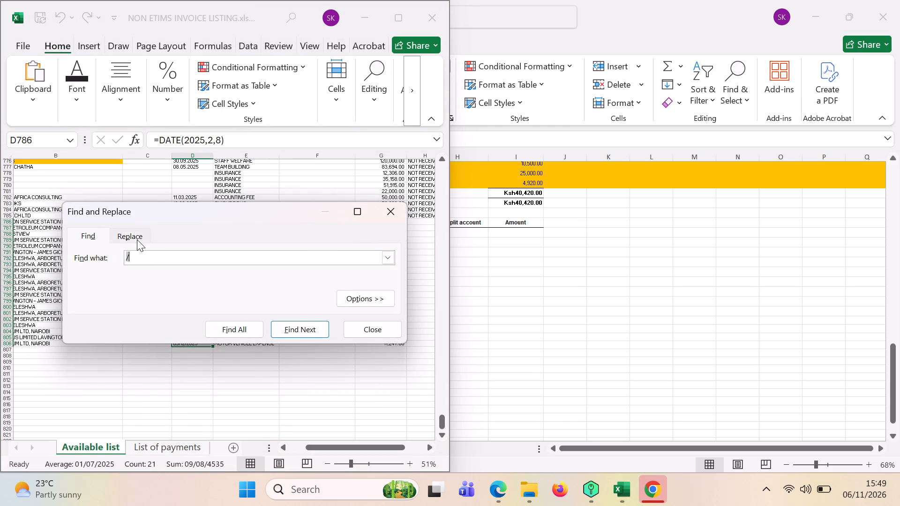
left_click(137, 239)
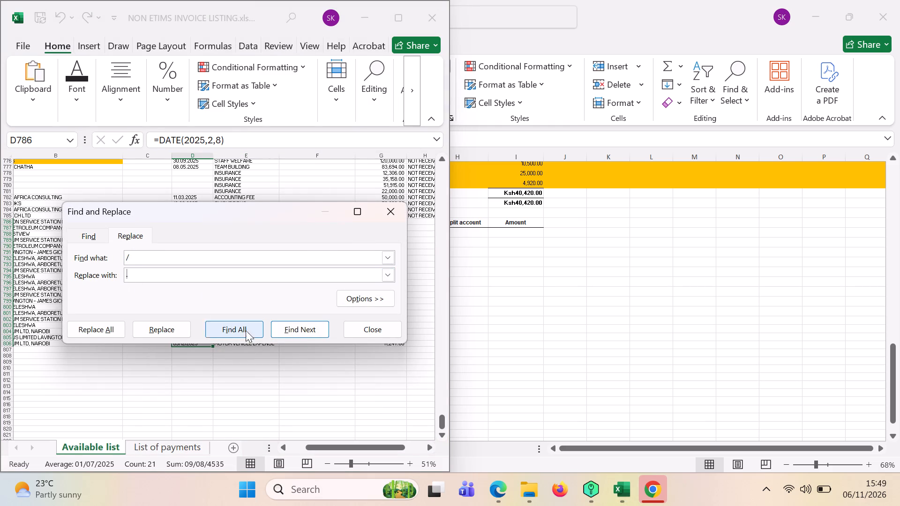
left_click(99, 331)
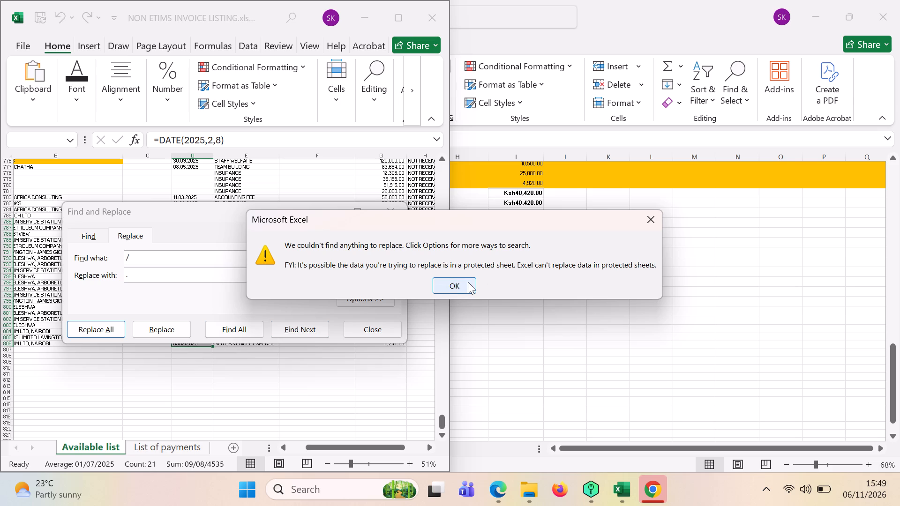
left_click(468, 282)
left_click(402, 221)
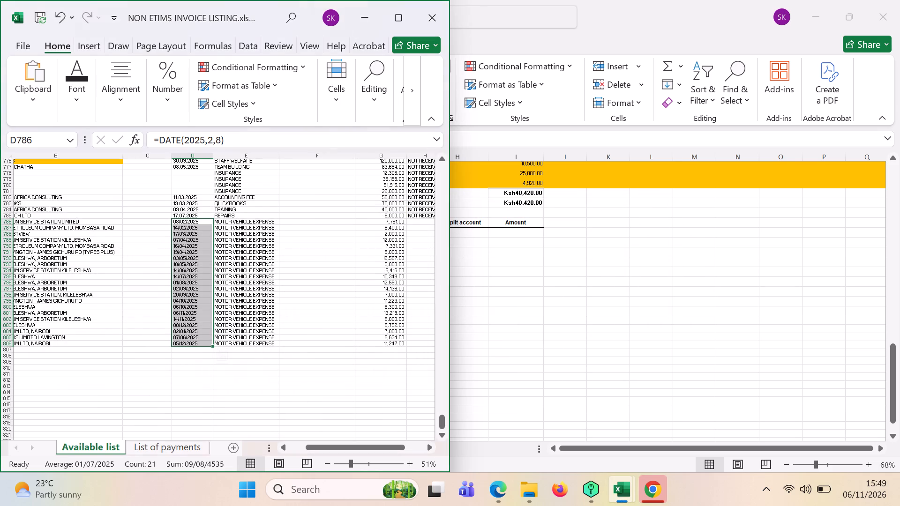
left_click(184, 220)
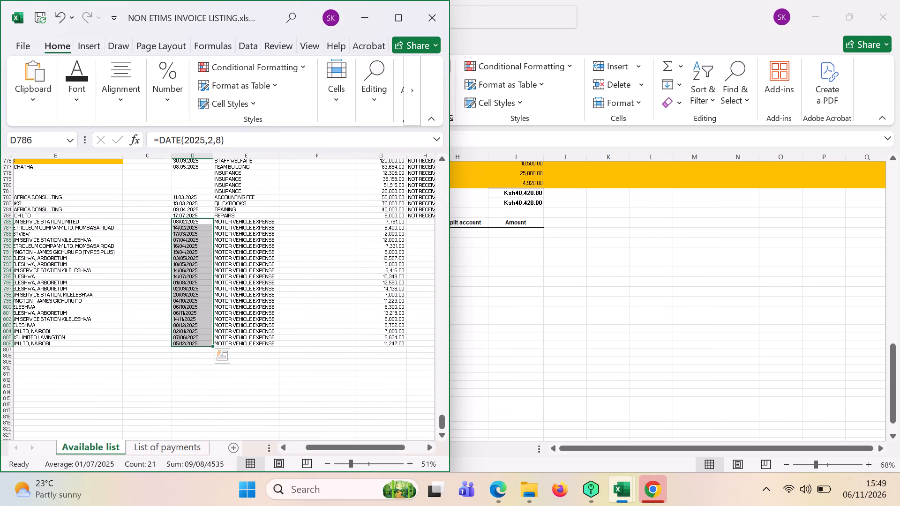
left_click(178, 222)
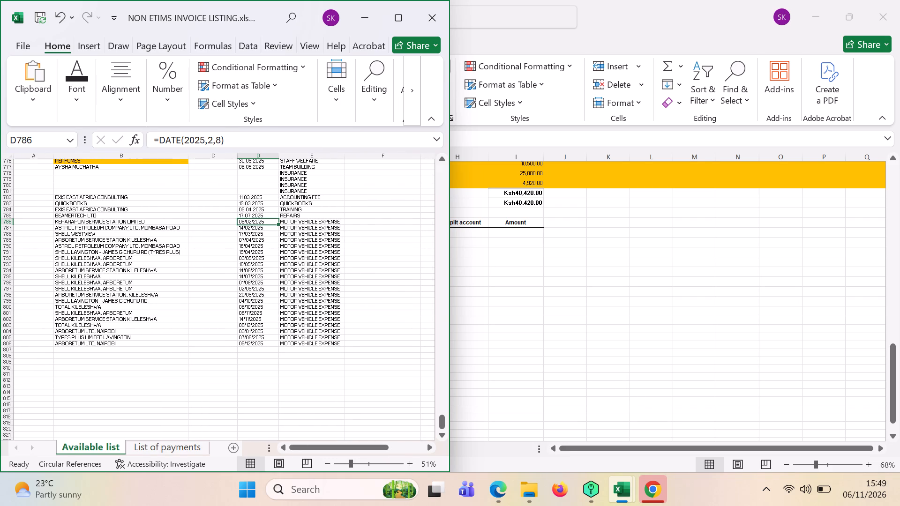
Change the supplier of the TRAINING expense in B784 of the Available list to NICHOLAS NJUGUNA AND ASSOCIATES.
left_click(103, 200)
left_click(76, 209)
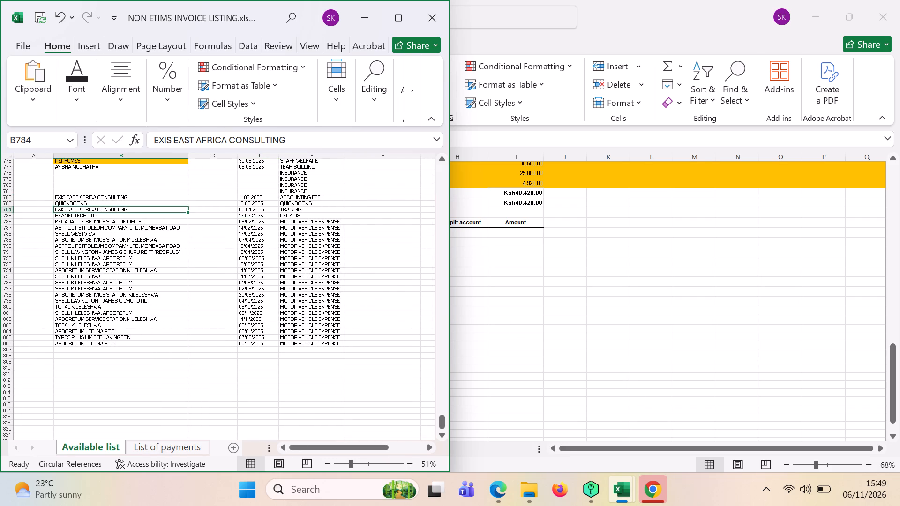
key("n")
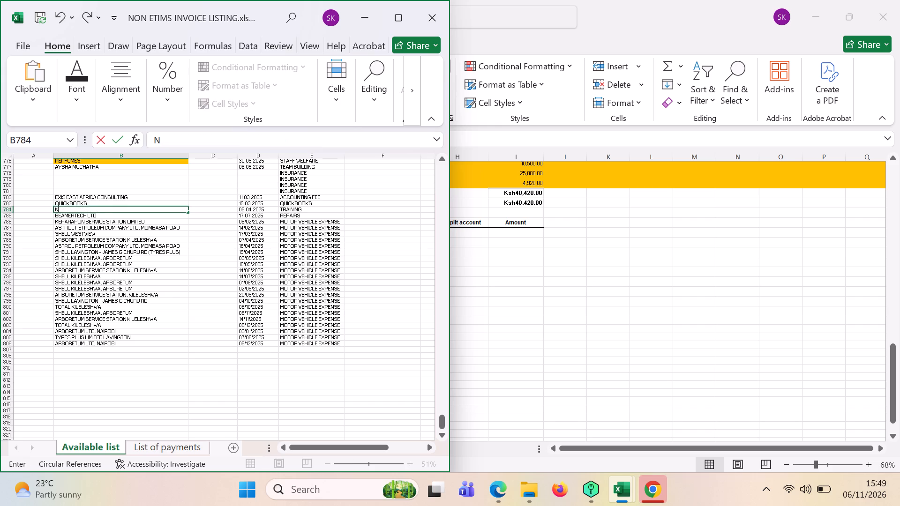
type("ICH")
type("OLAS NJUGUNA AND ASSOCIATES")
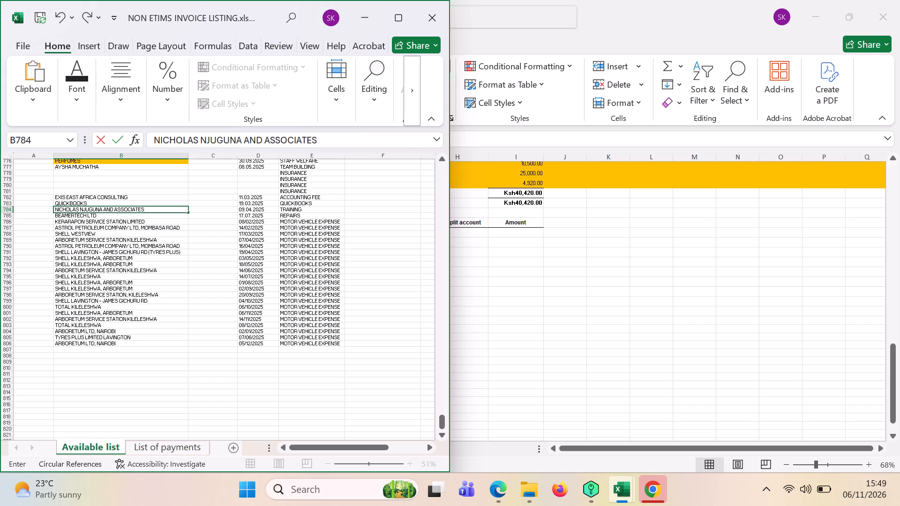
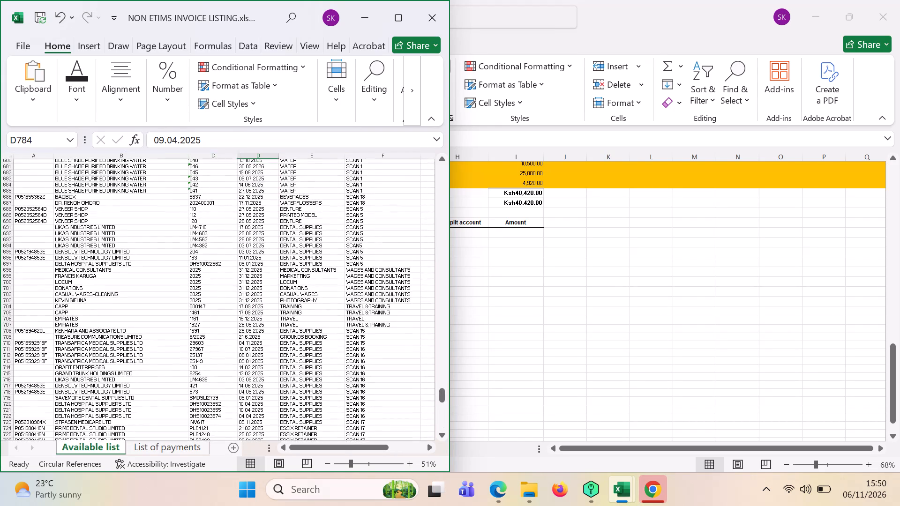
Search the Available list for NICHOLAS and compare the AUDIT entry in row 670 with Training Invoice-TDS.pdf, open in Edge.
left_click(74, 284)
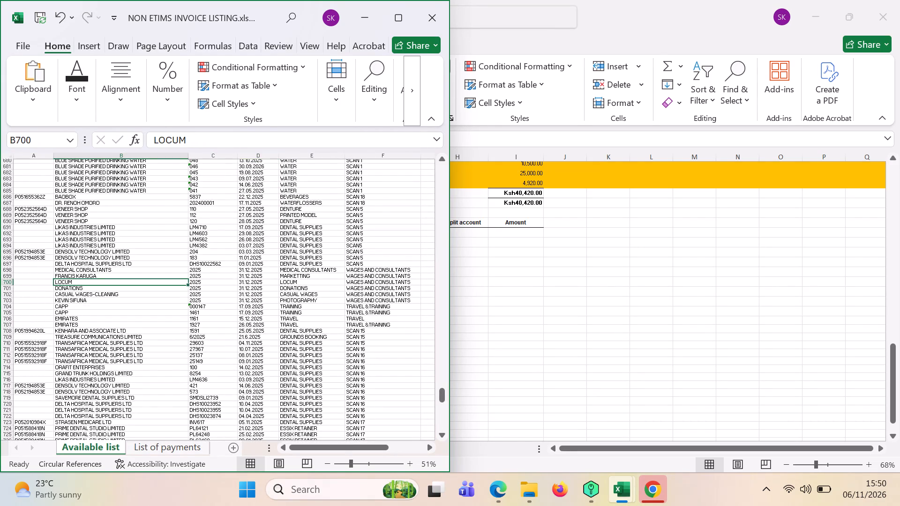
key("ctrl+f")
type("NICHOLAS")
key("Return")
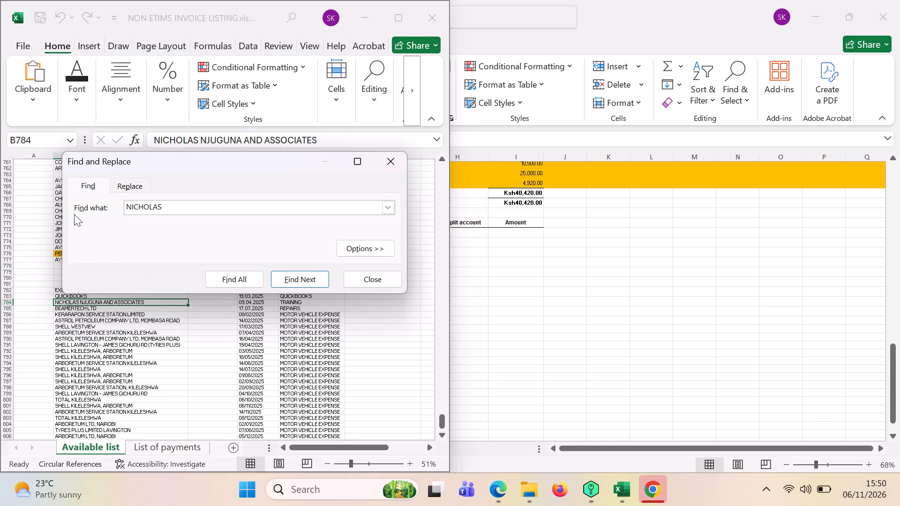
key("Return")
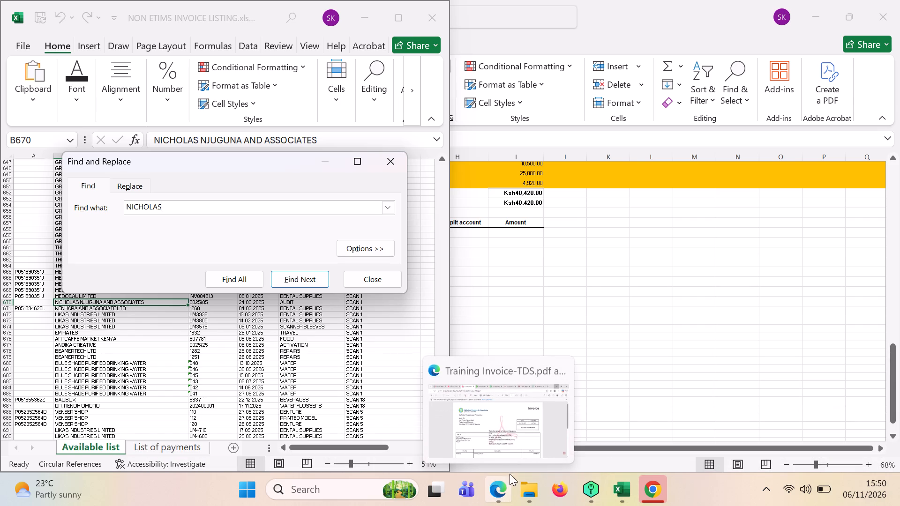
left_click(501, 445)
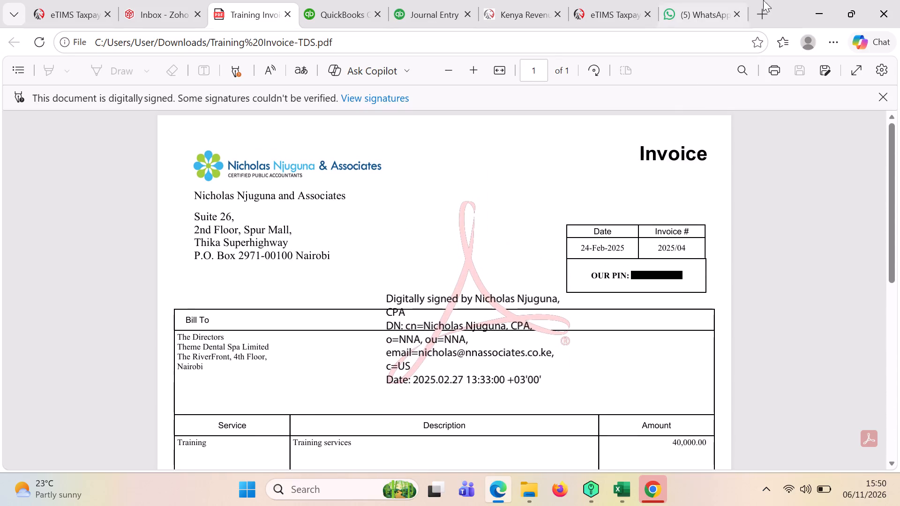
left_click(818, 13)
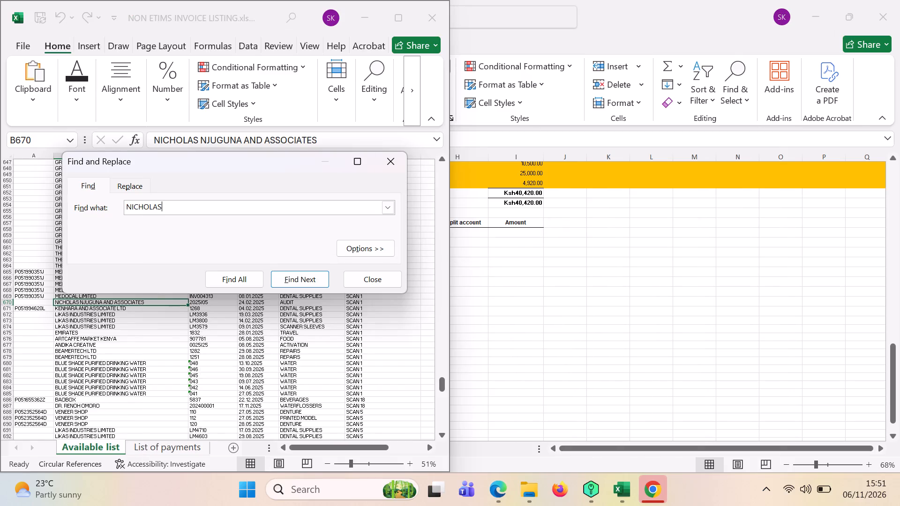
left_click(12, 302)
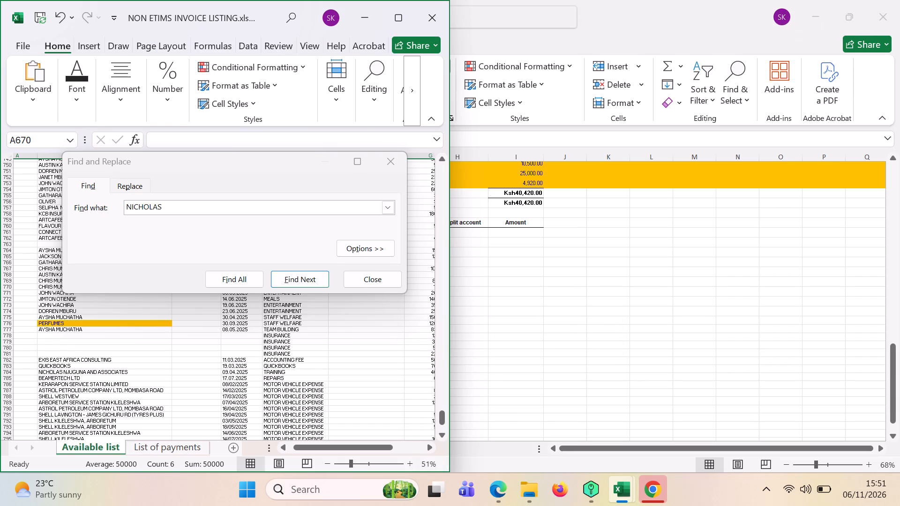
Change the date of the TRAINING expense in D784 of the Available list to the training invoice's date, 24.02.2025.
left_click(262, 334)
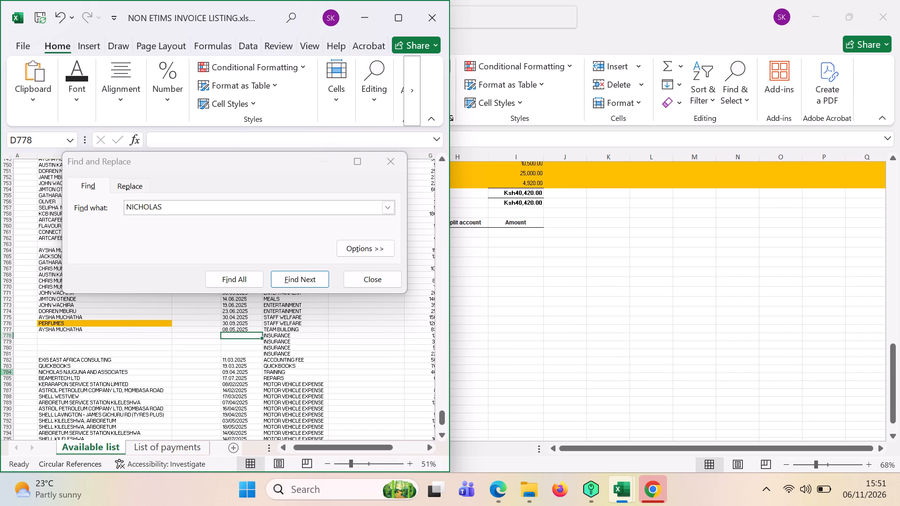
left_click(2, 370)
left_click(8, 372)
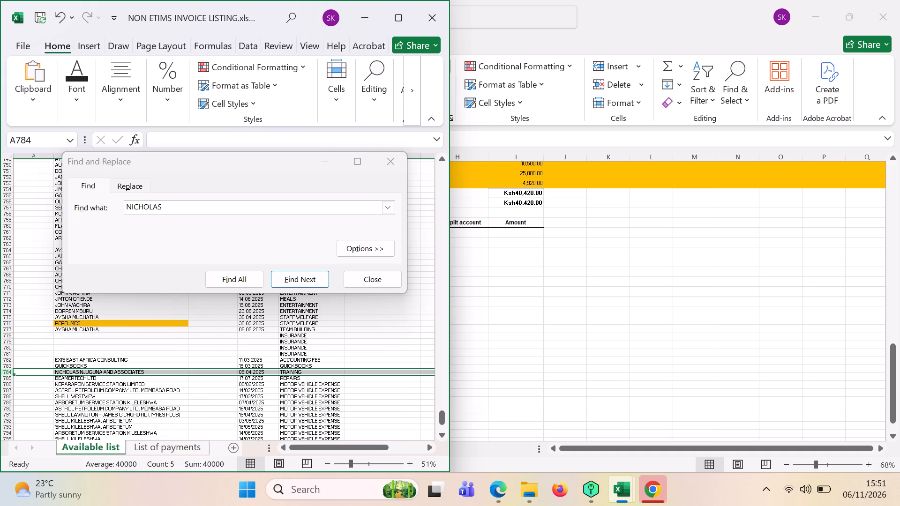
left_click(247, 372)
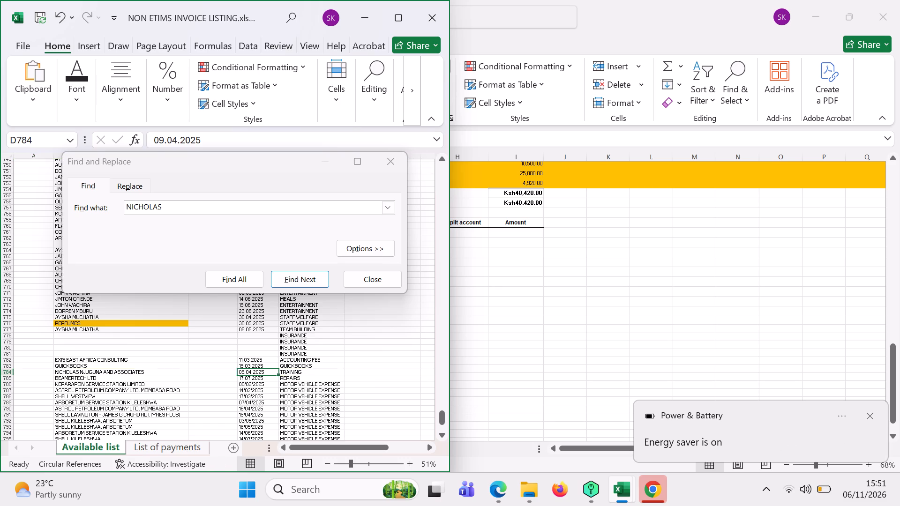
type("24.")
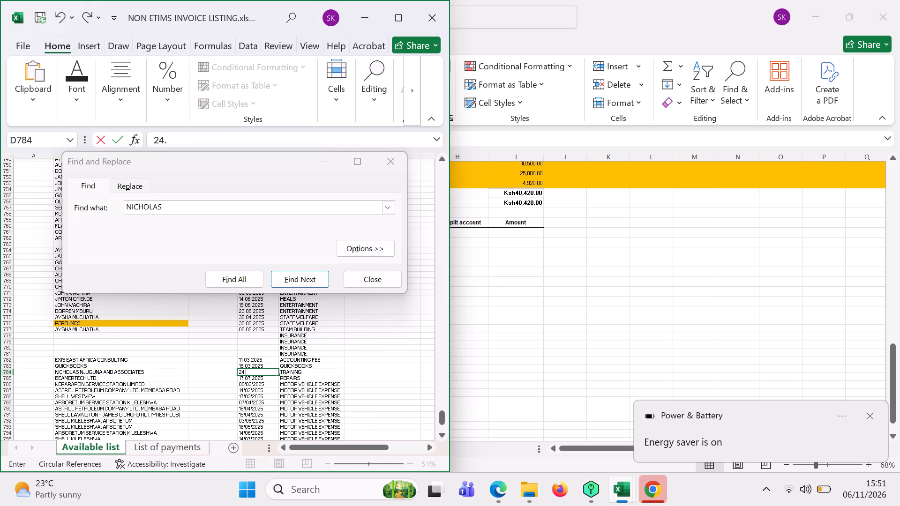
key("p")
key("BackSpace")
type("02.2")
type("02")
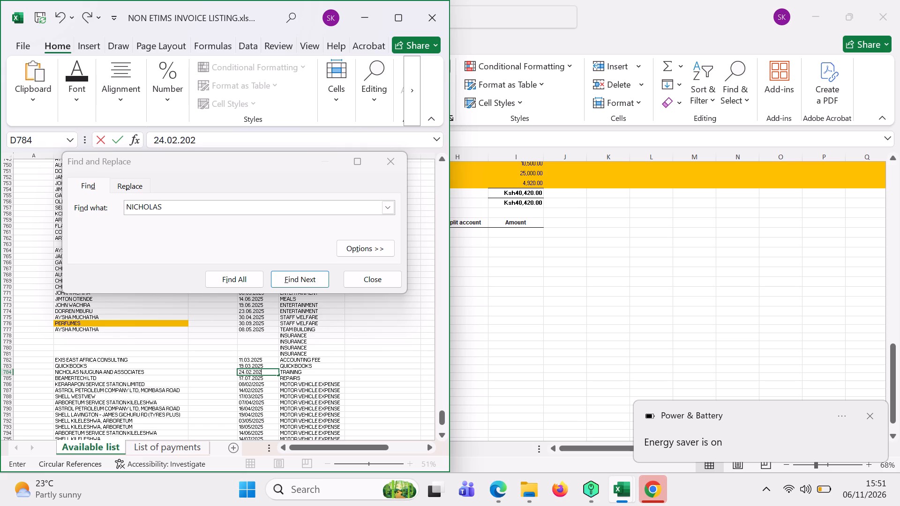
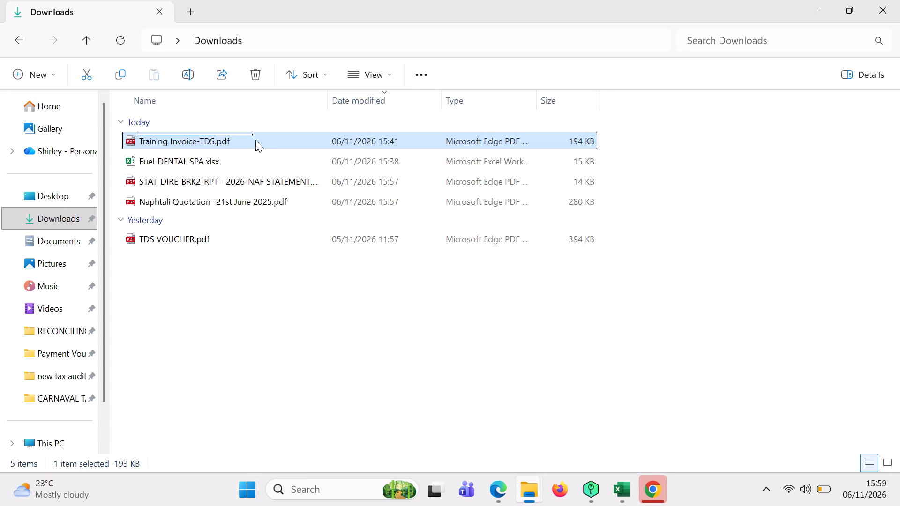
Select Training Invoice-TDS.pdf and Fuel-DENTAL SPA.xlsx together in the Downloads folder and bring up the available file actions for both.
left_click(205, 157, "ctrl")
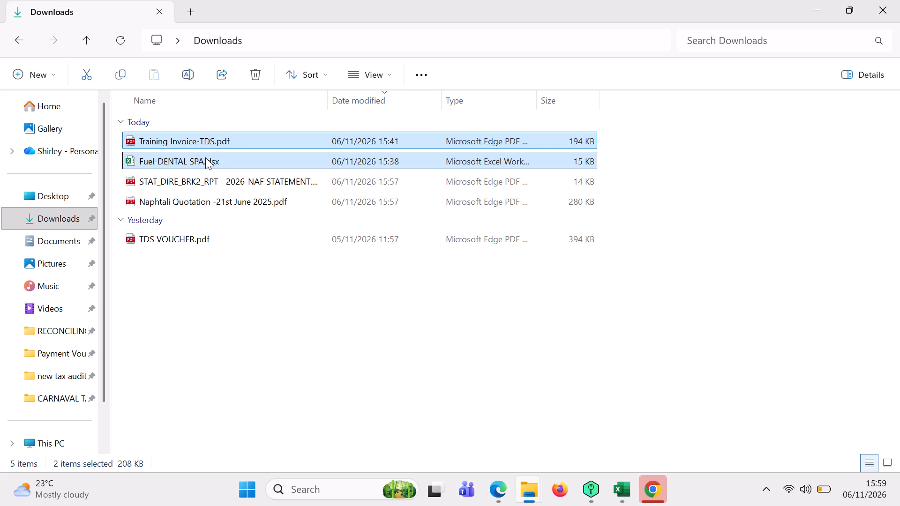
right_click(237, 140)
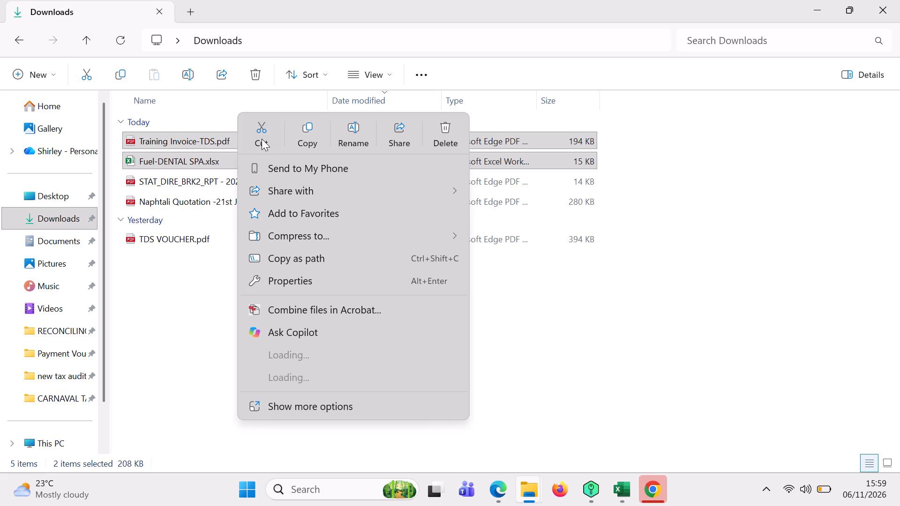
Cut Training Invoice-TDS.pdf and Fuel-DENTAL SPA.xlsx from Downloads and go to the personal OneDrive folder for moving them.
left_click(262, 139)
left_click(262, 139)
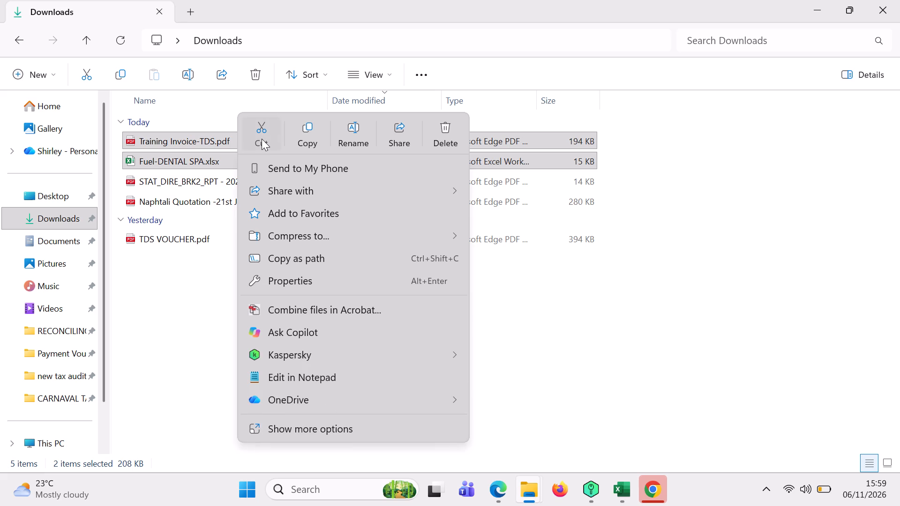
left_click(83, 148)
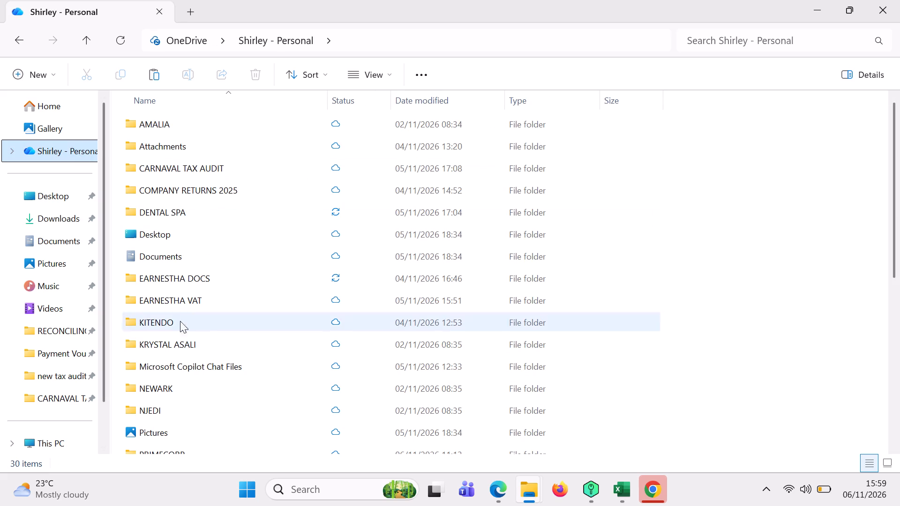
Find the new tax audit docs folder within DENTAL SPA by searching for NEW, and paste the two cut files into it.
double_click(182, 213)
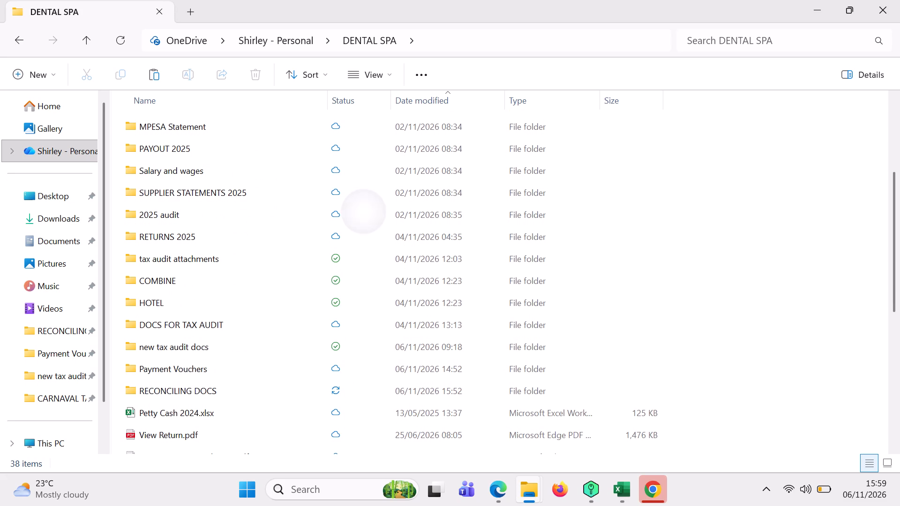
left_click(693, 40)
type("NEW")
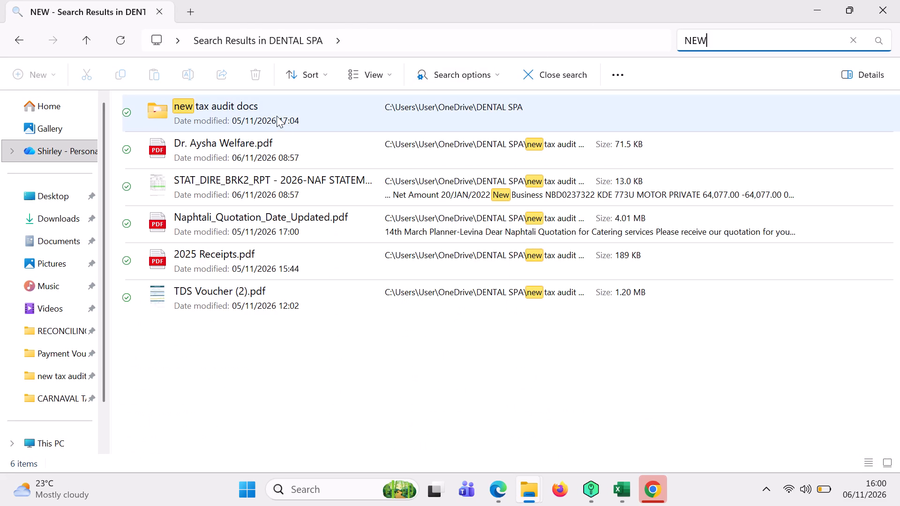
double_click(277, 116)
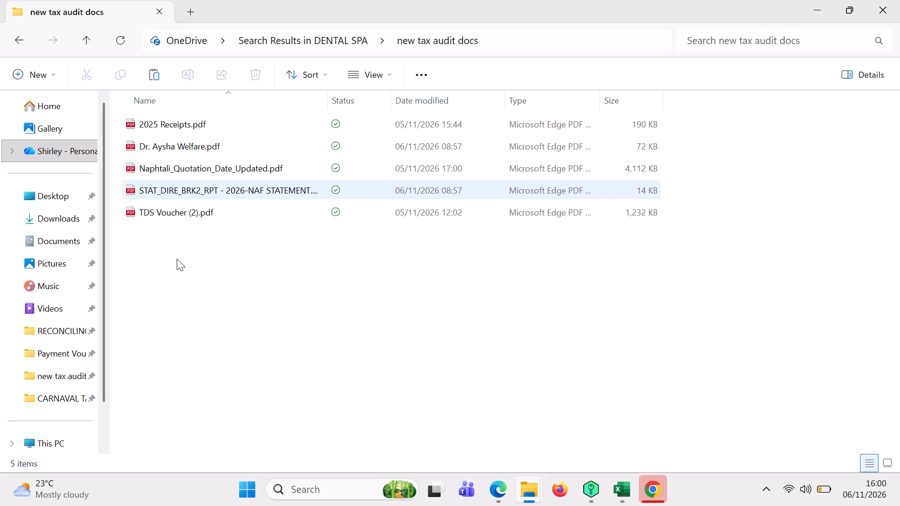
right_click(177, 259)
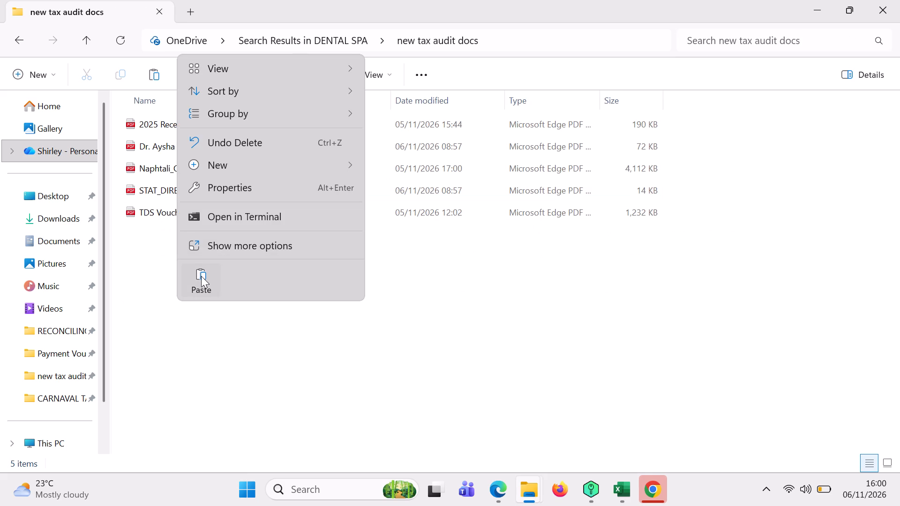
left_click(201, 276)
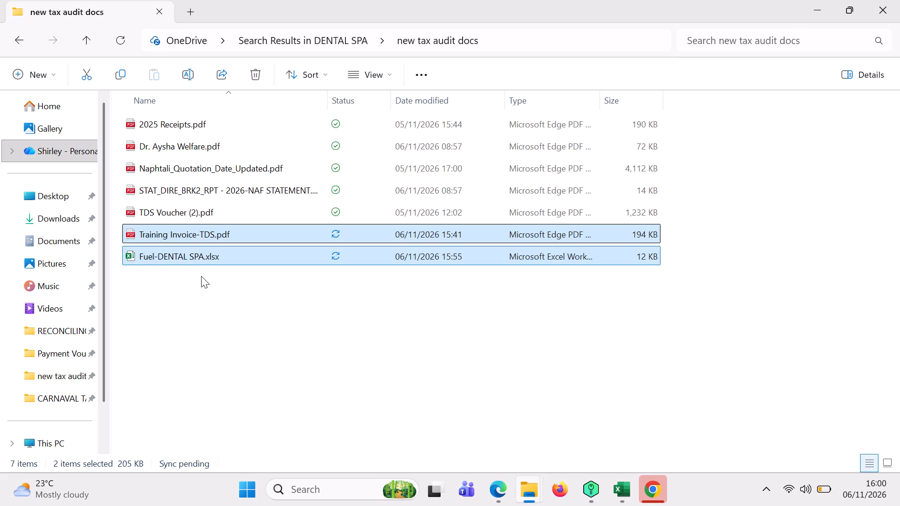
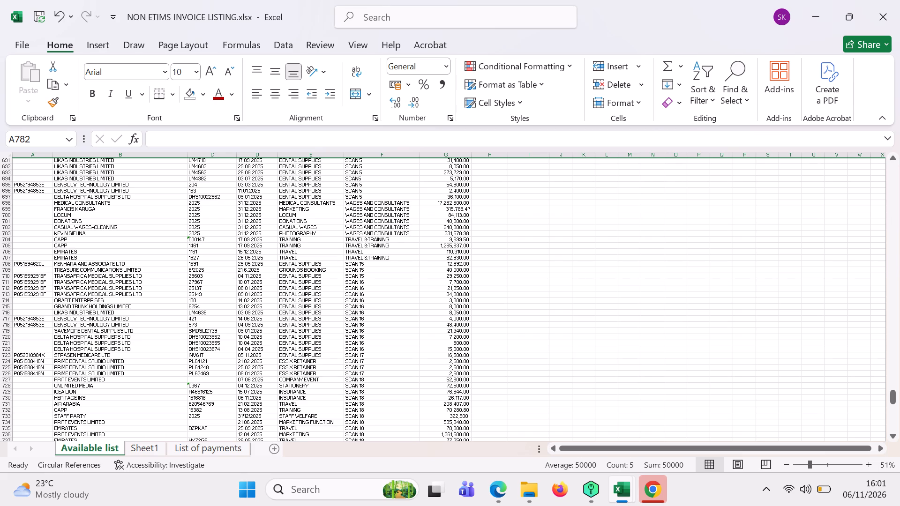
Search the Available list for NICHOLAS and go through the matching supplier entries.
left_click(507, 308)
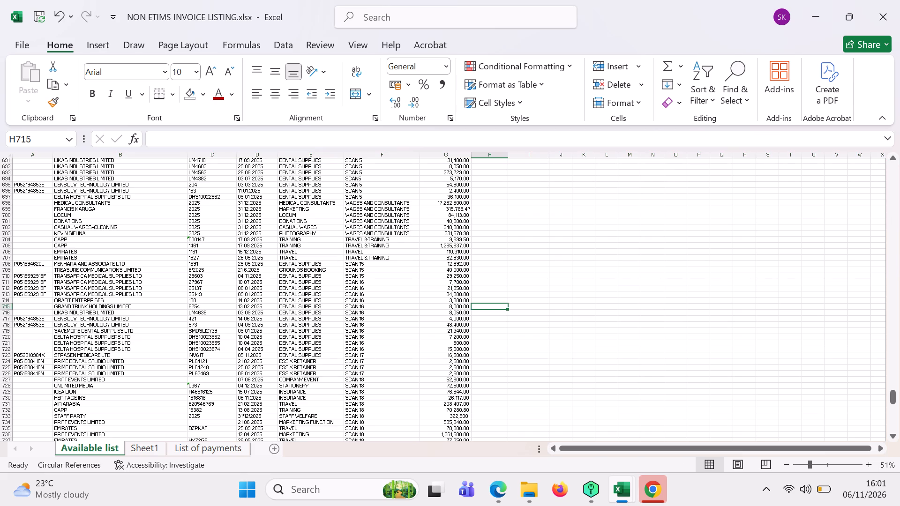
left_click(82, 307)
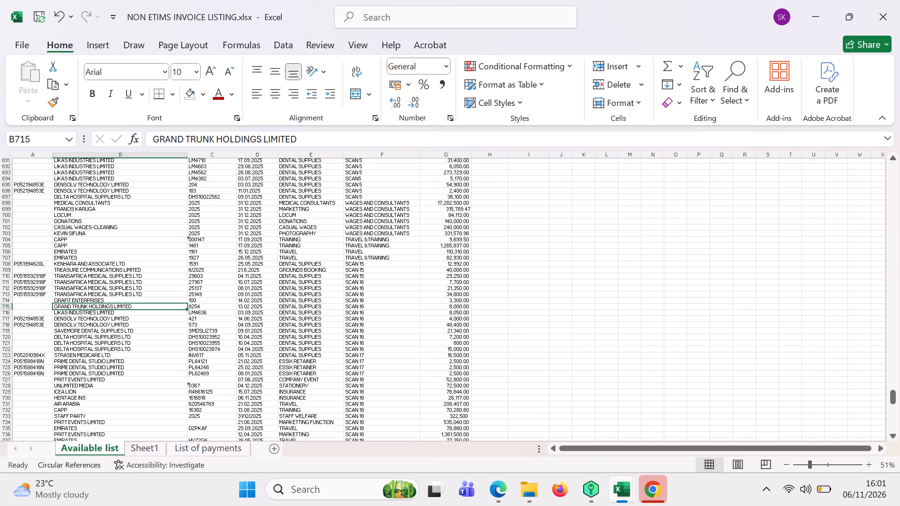
key("ctrl+f")
type("NICHOLAS")
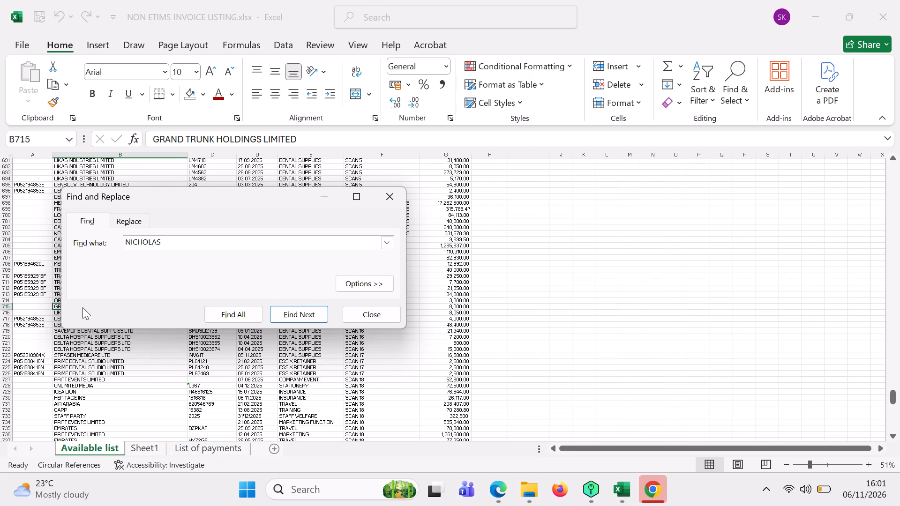
key("Return")
left_click(82, 271)
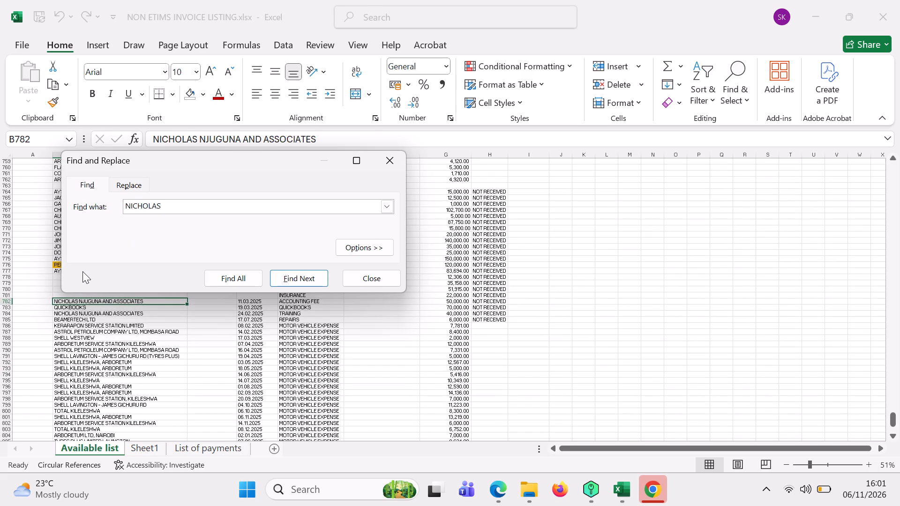
key("Return")
Search the Available list for EXIS.
key("BackSpace")
key("BackSpace")
key("BackSpace")
key("BackSpace")
key("BackSpace")
key("BackSpace")
key("BackSpace")
key("BackSpace")
key("BackSpace")
key("BackSpace")
key("BackSpace")
key("BackSpace")
key("BackSpace")
key("BackSpace")
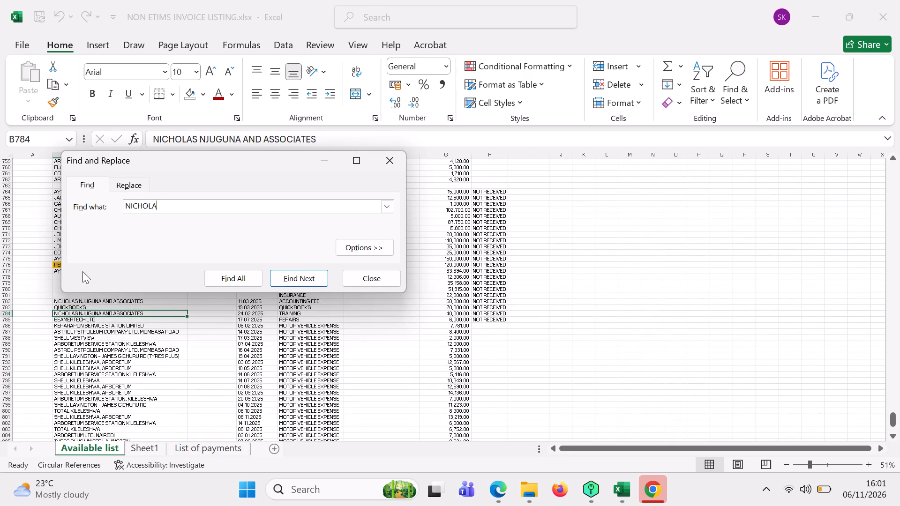
type("EXIS")
key("Return")
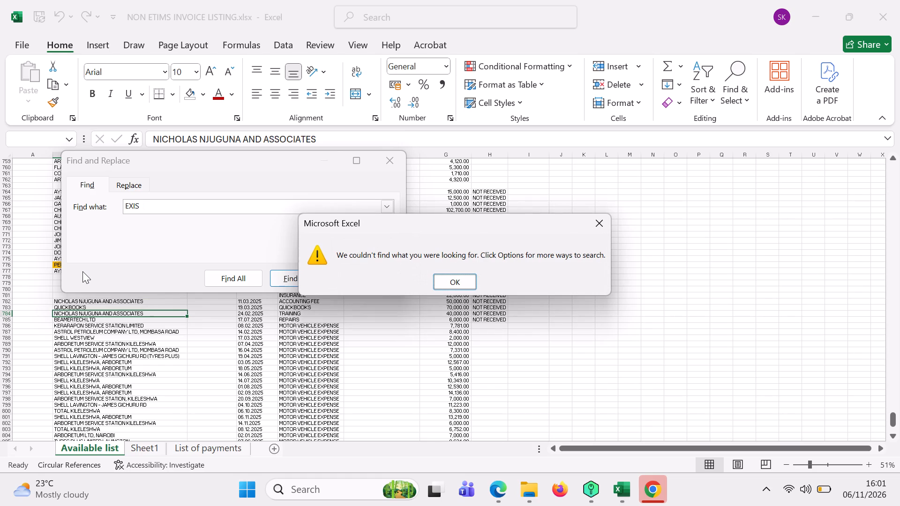
left_click(458, 281)
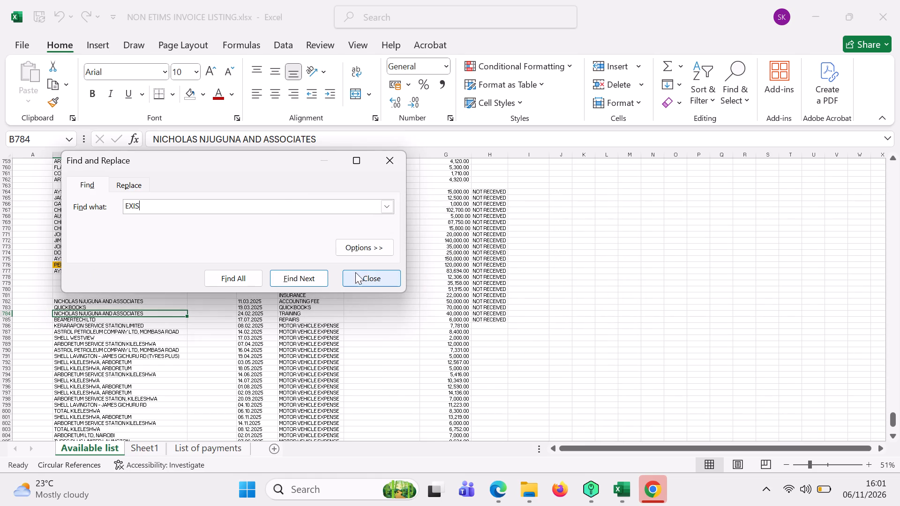
left_click(310, 279)
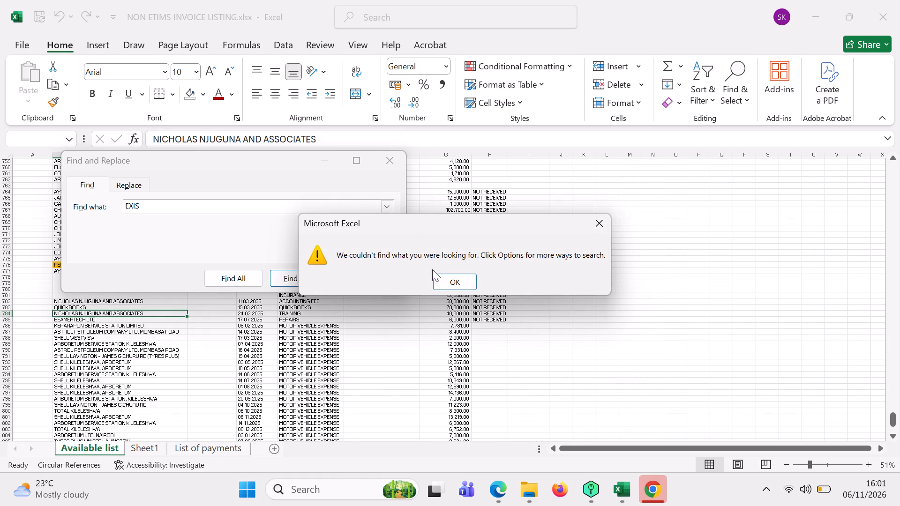
left_click(435, 275)
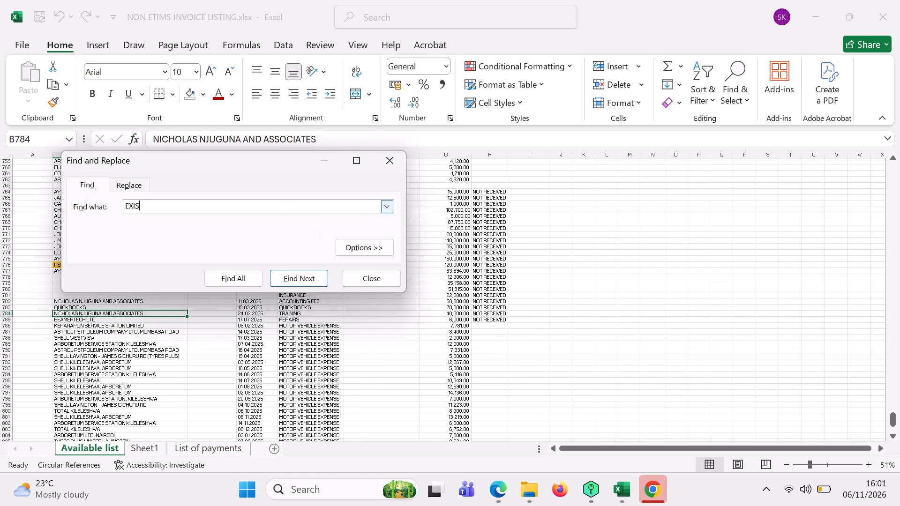
Search the Available list for Nicholas again and compare the matching accounting, training and audit entries.
key("BackSpace")
key("BackSpace")
key("BackSpace")
key("BackSpace")
key("shift+n")
type("icholas")
left_click(288, 280)
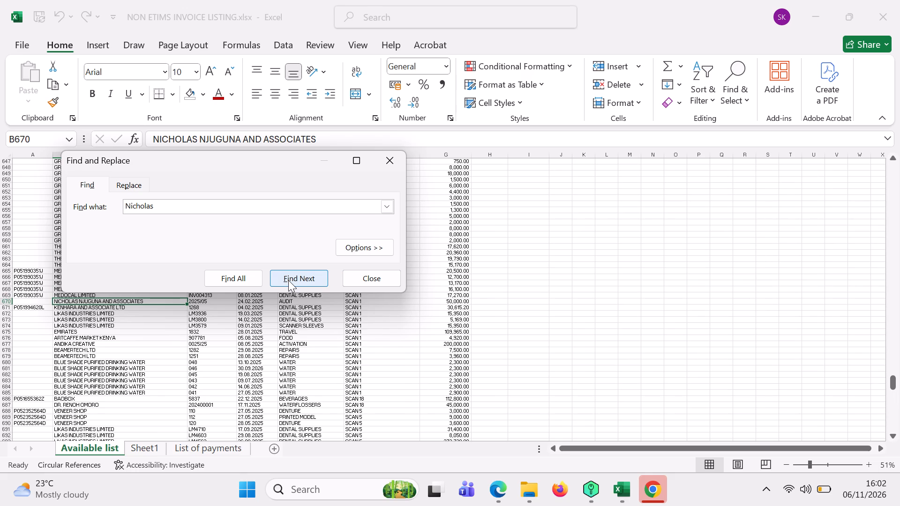
left_click(4, 303)
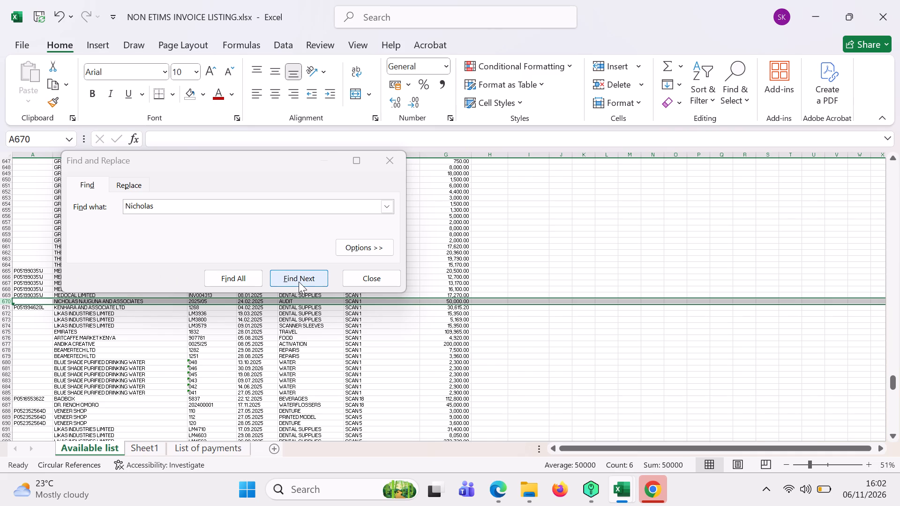
left_click(131, 332)
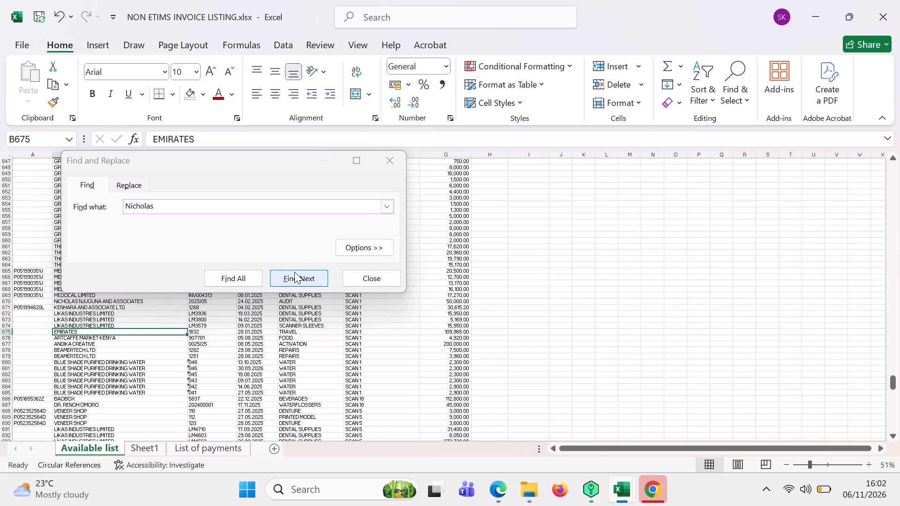
left_click(294, 275)
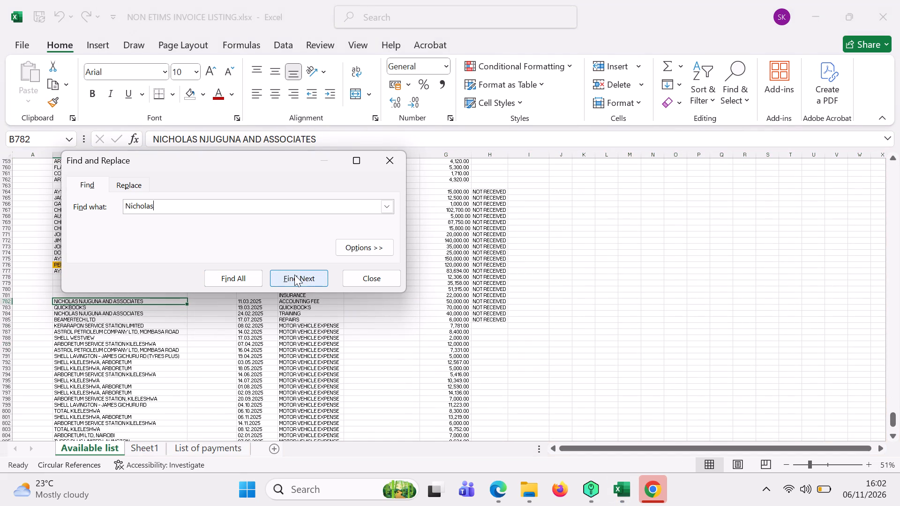
left_click(294, 275)
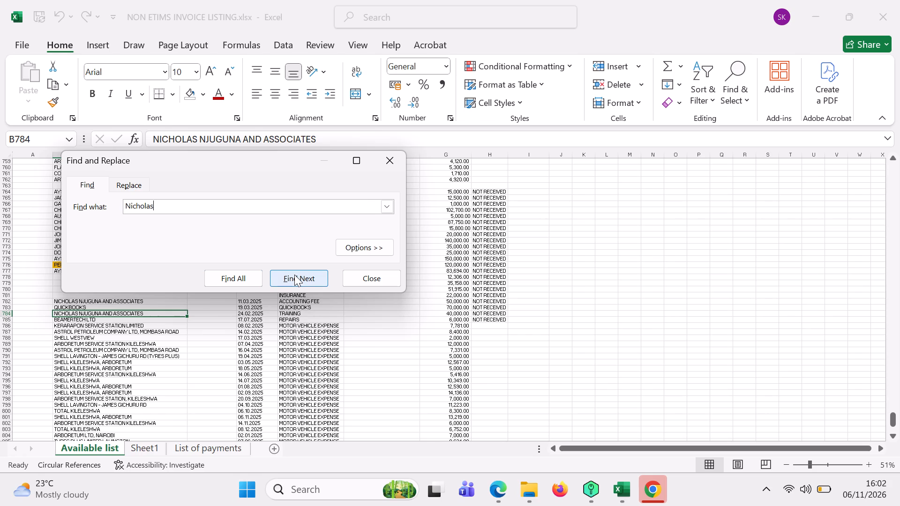
left_click(294, 275)
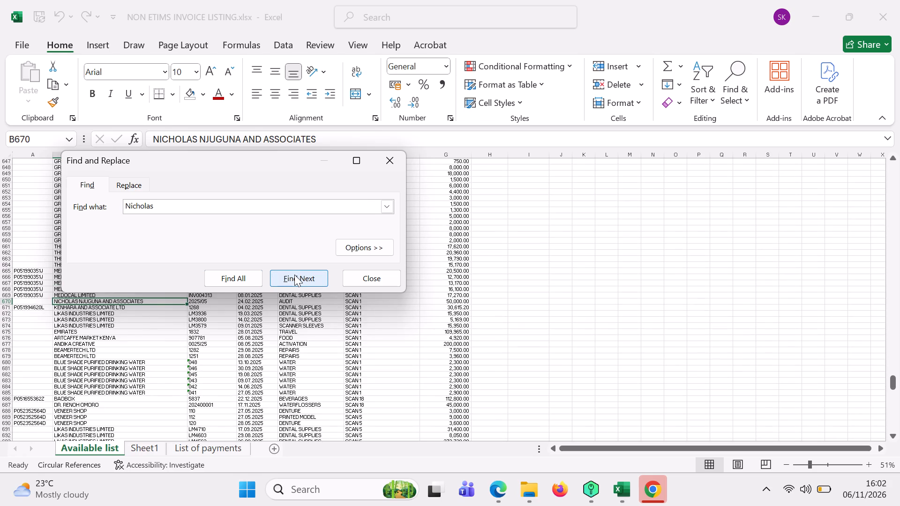
left_click(11, 300)
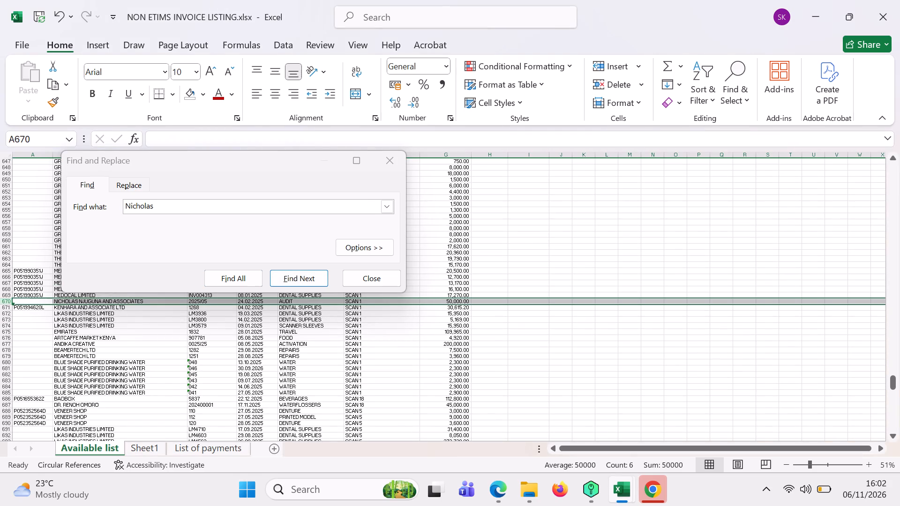
Search the Available list for exis once more, ending the search.
left_click(164, 320)
left_click(175, 209)
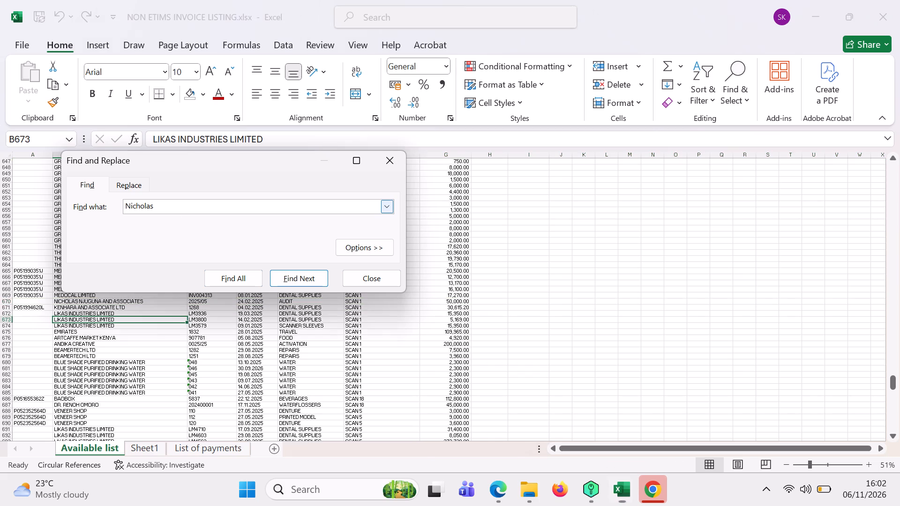
key("BackSpace")
key("BackSpace")
key("BackSpace")
key("BackSpace")
key("BackSpace")
key("BackSpace")
key("BackSpace")
key("BackSpace")
key("BackSpace")
key("BackSpace")
key("BackSpace")
key("BackSpace")
key("BackSpace")
type("exis")
left_click(300, 277)
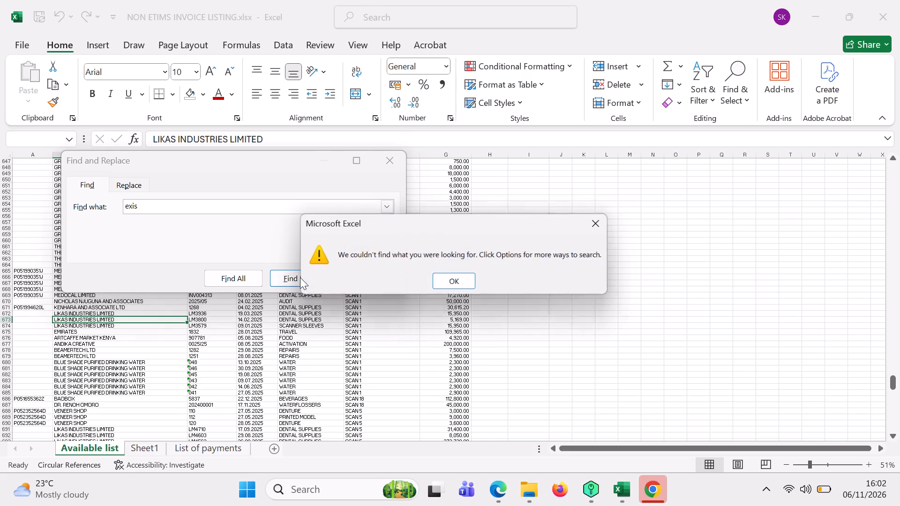
left_click(460, 280)
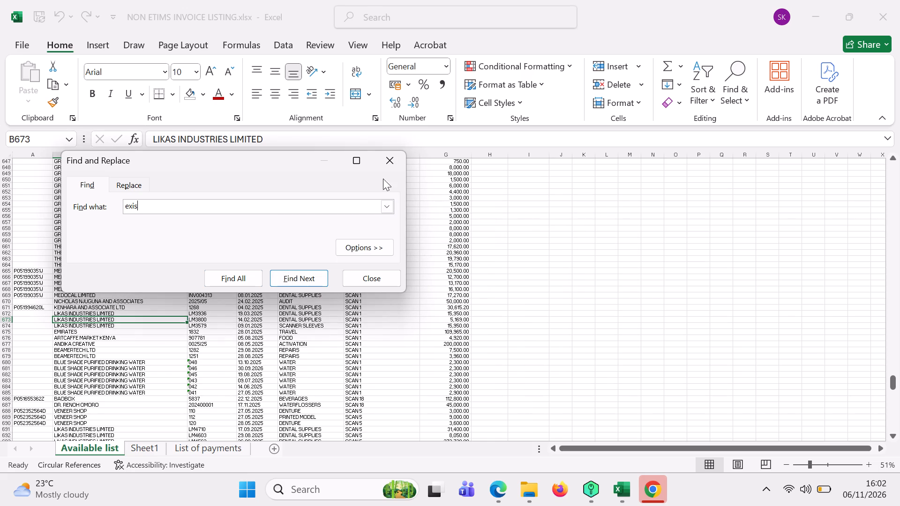
left_click(388, 158)
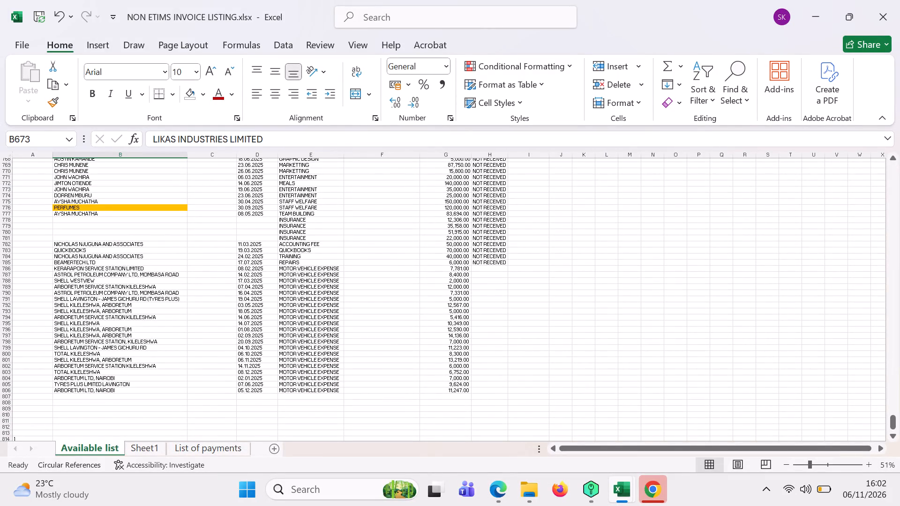
Total the amounts column below the last fuel entry by entering =SUM(G1:G807) in cell G808.
left_click(452, 406)
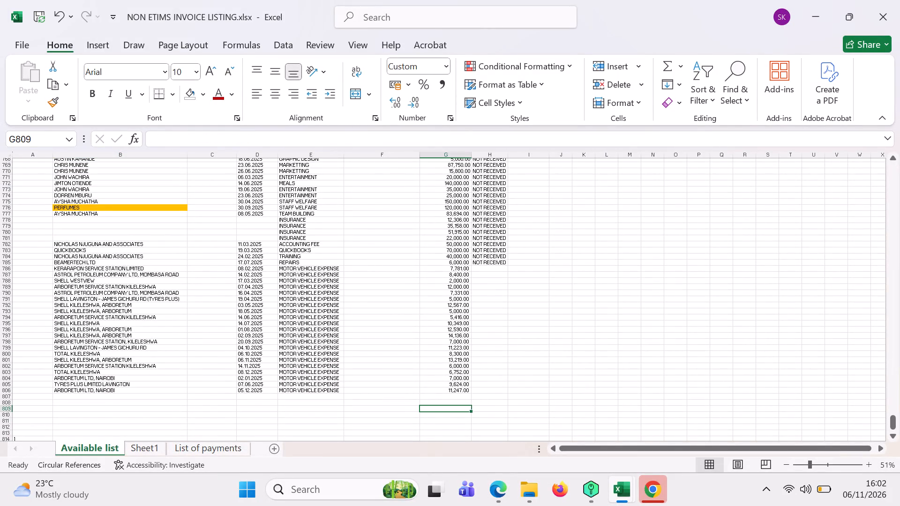
left_click(455, 403)
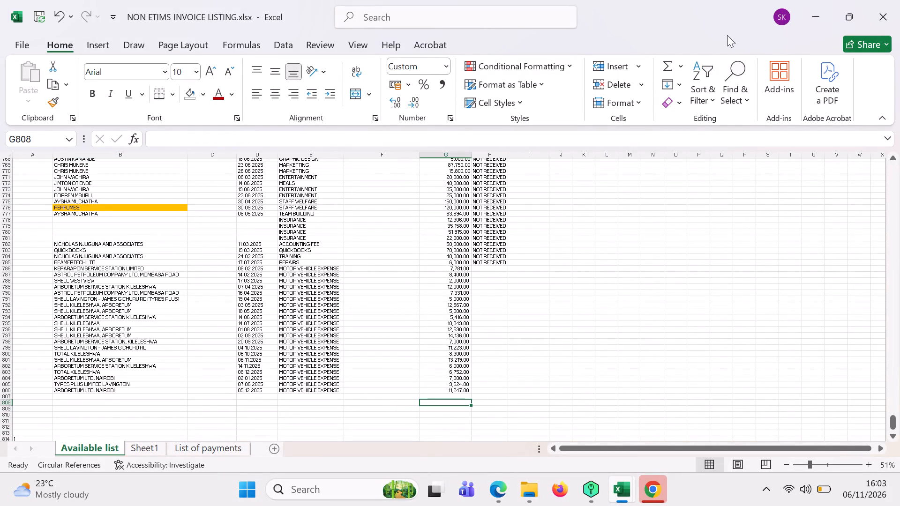
left_click(663, 68)
key("Return")
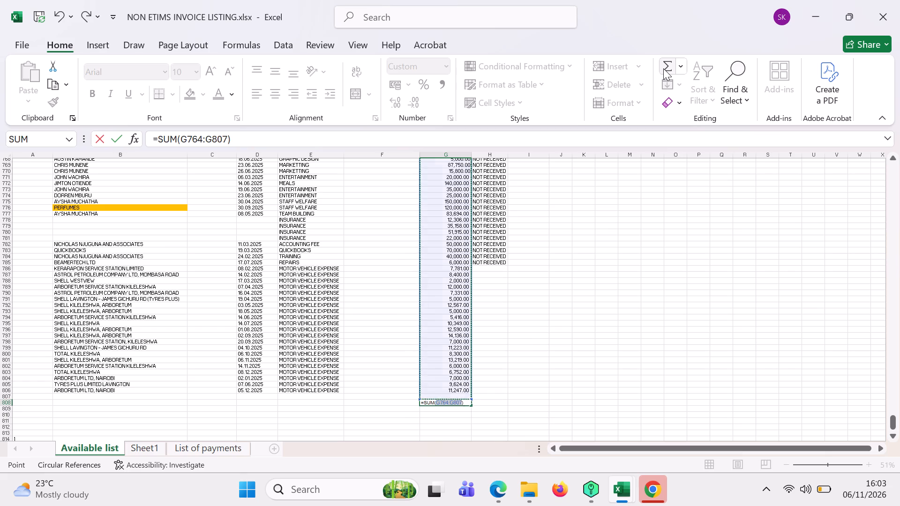
left_click(455, 402)
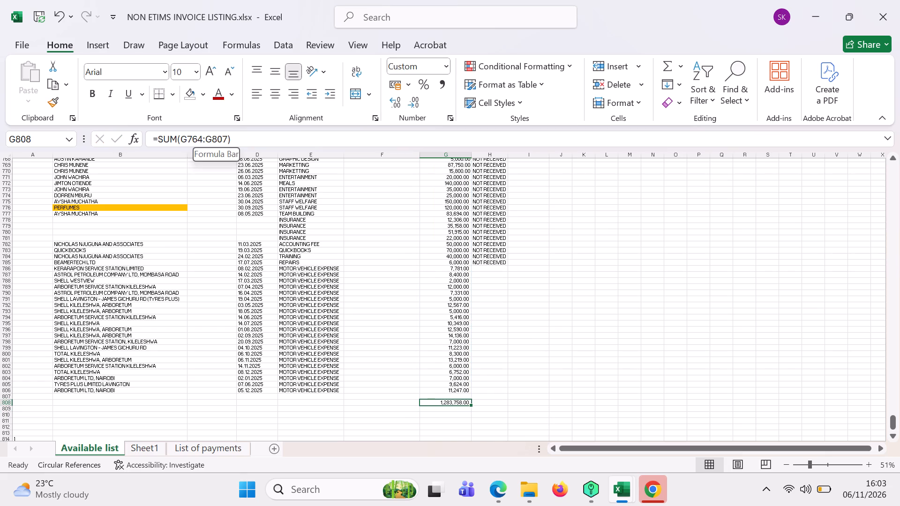
left_click(200, 140)
key("BackSpace")
key("BackSpace")
key("BackSpace")
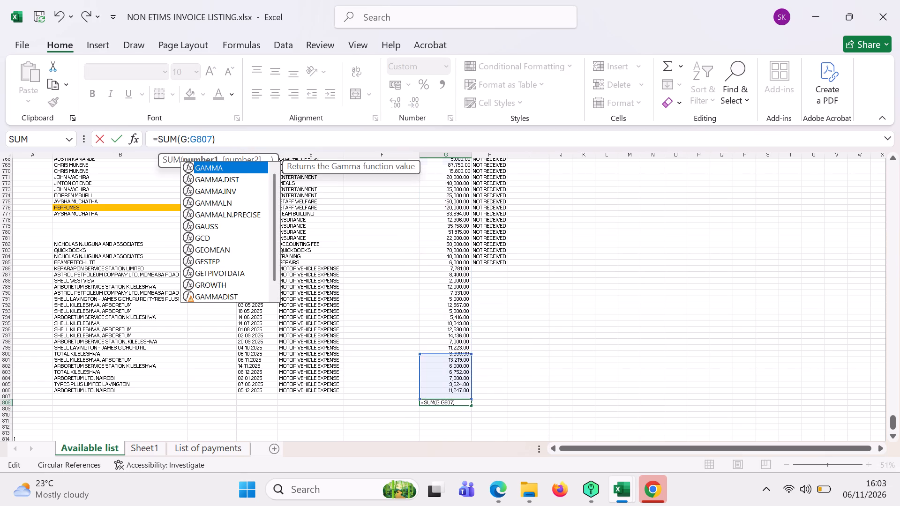
key("1")
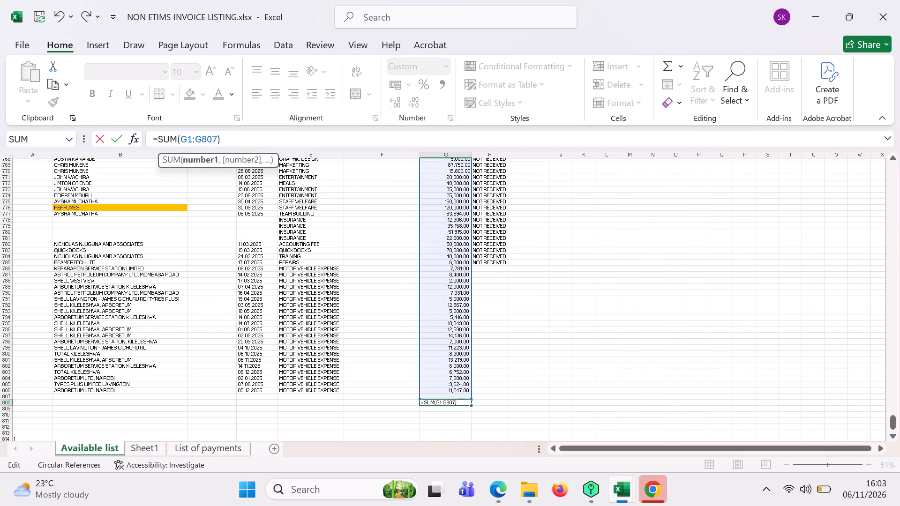
key("Return")
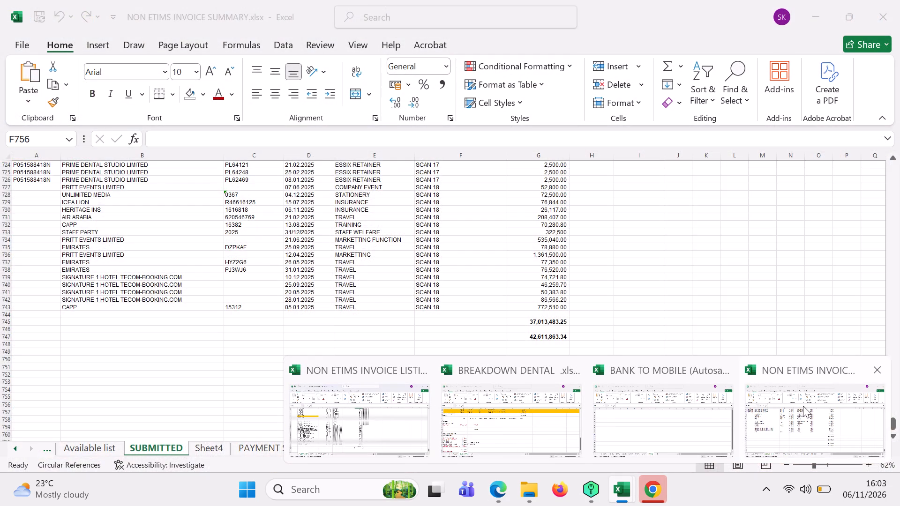
Copy the 42,611,863.34 figure from cell G747 of the summary workbook's SUBMITTED sheet into cell G810 of the listing's Available list.
left_click(803, 406)
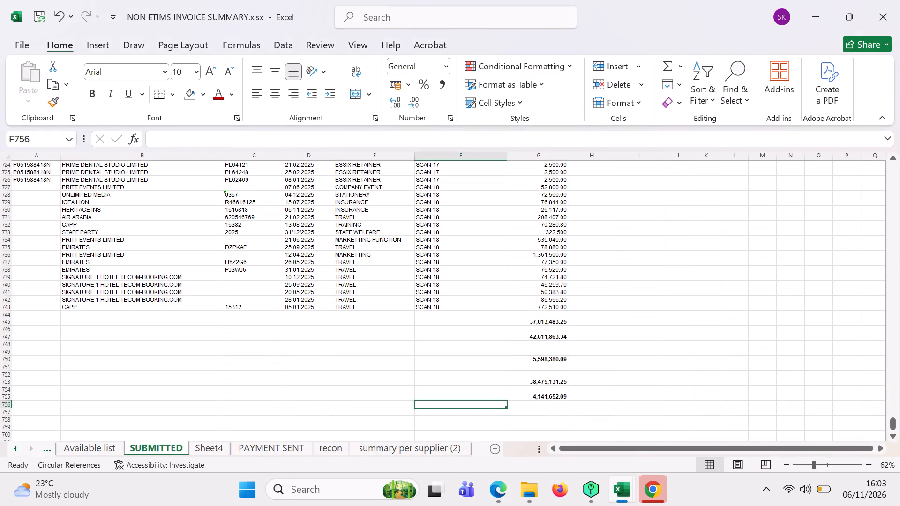
left_click(542, 339)
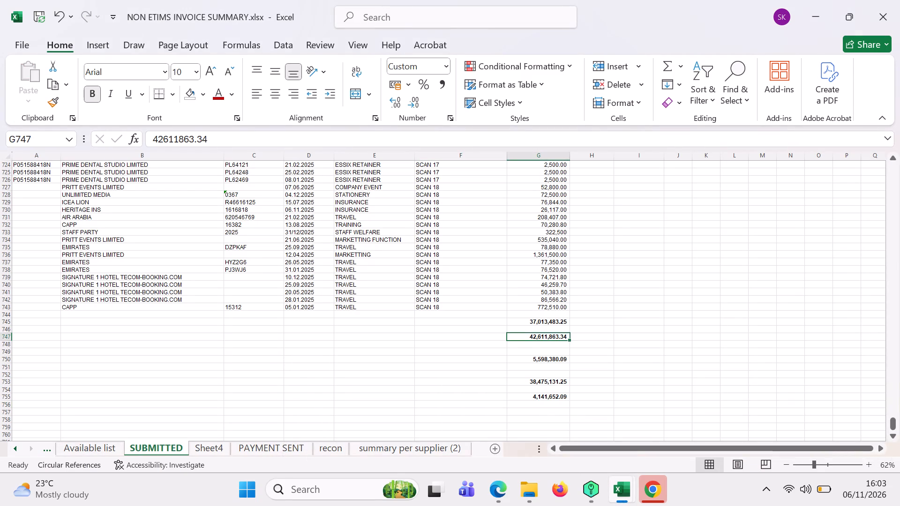
right_click(542, 339)
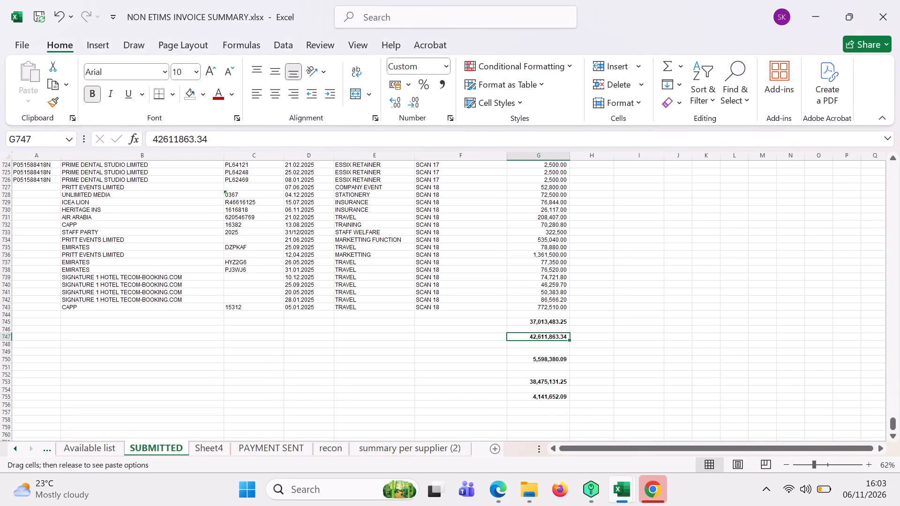
right_click(542, 336)
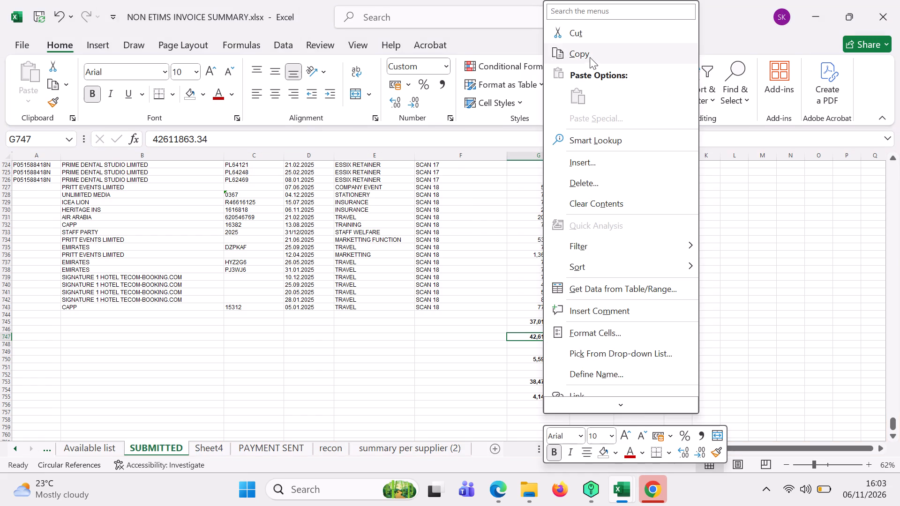
left_click(590, 55)
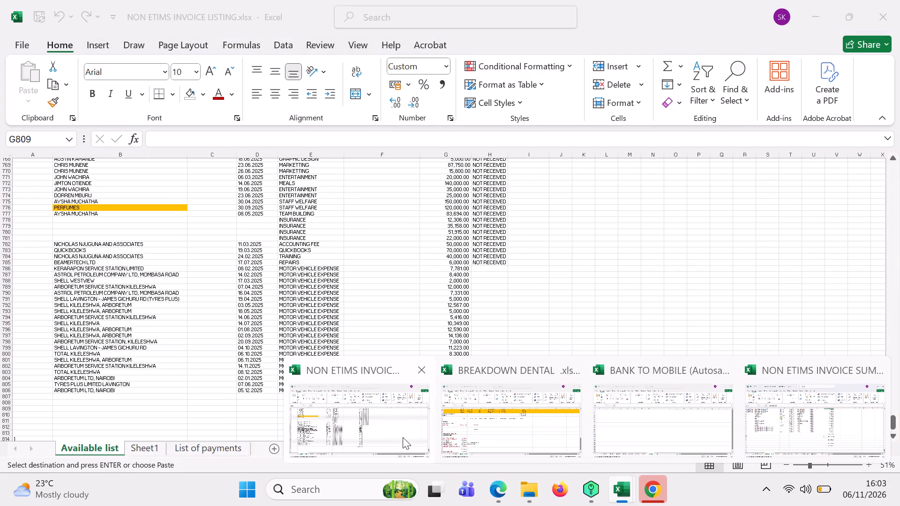
left_click(403, 437)
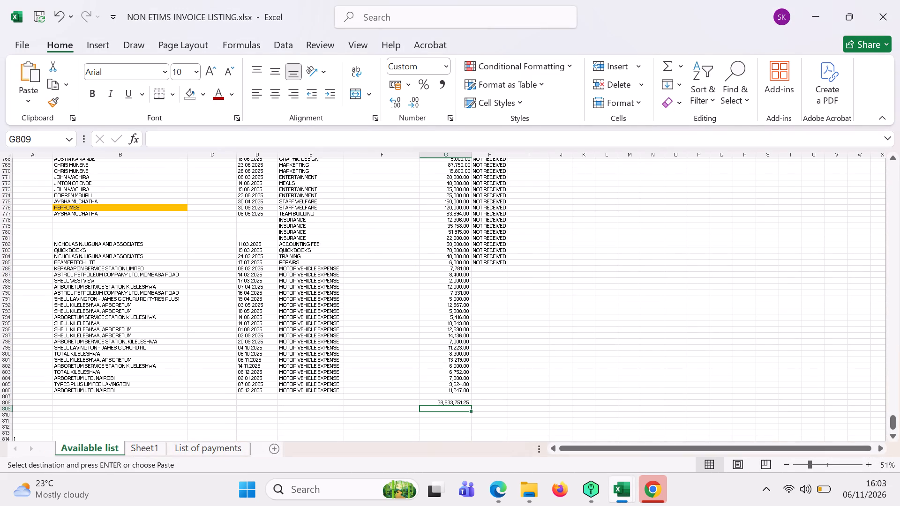
left_click(440, 416)
right_click(440, 416)
right_click(440, 416)
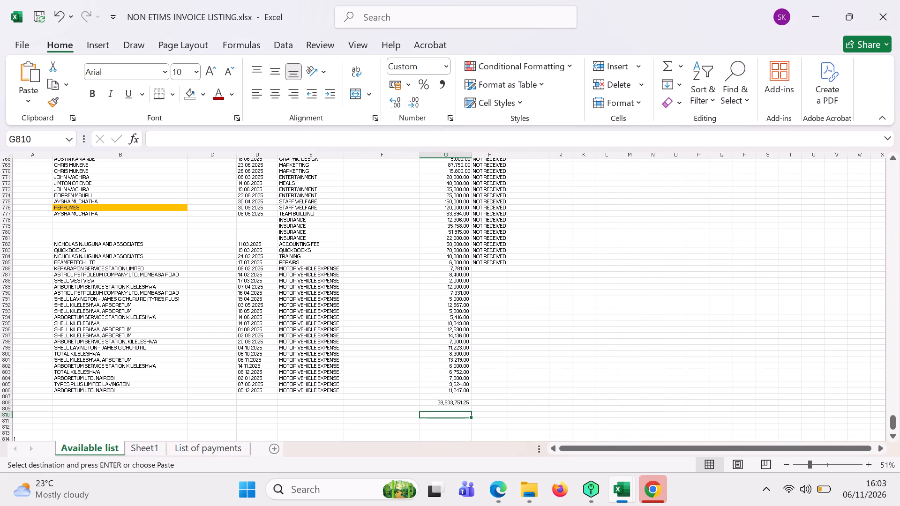
right_click(440, 416)
left_click(495, 99)
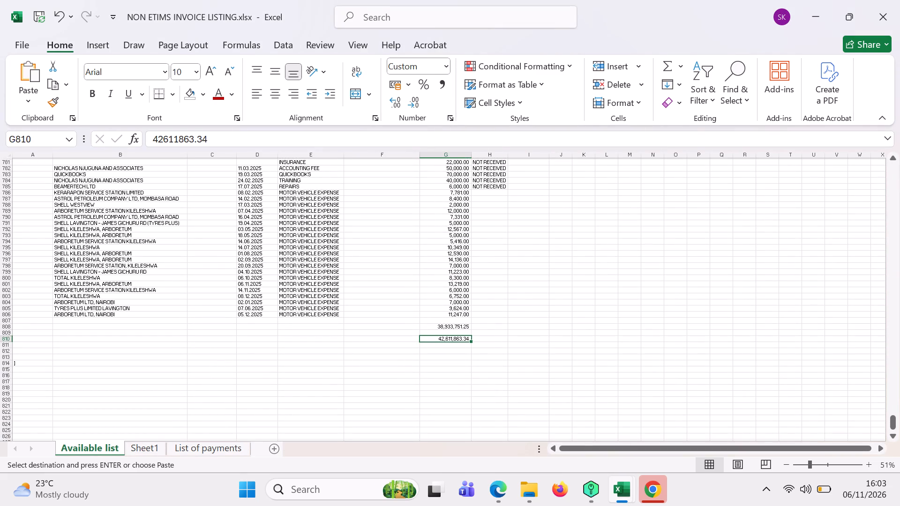
Calculate the difference between the submitted figure and the list total by entering =G810-G808 in cell G812.
left_click(446, 350)
key("equal")
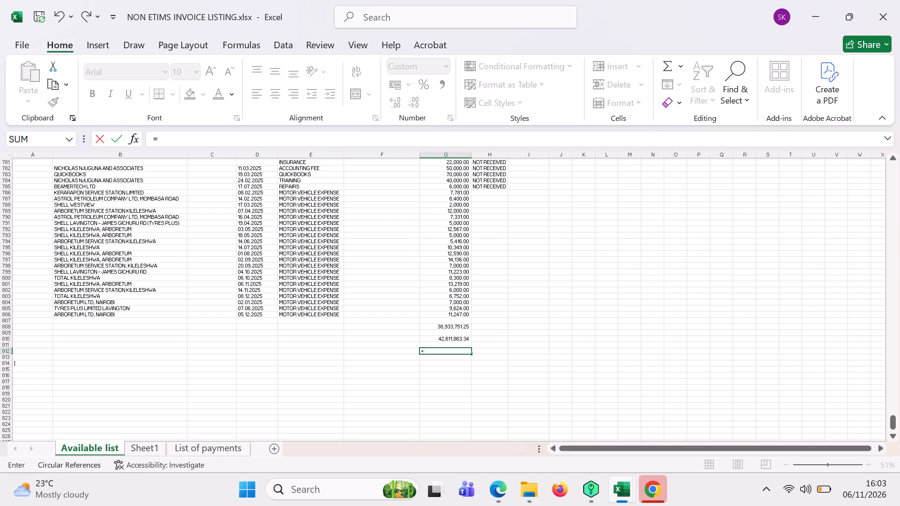
left_click(451, 342)
key("minus")
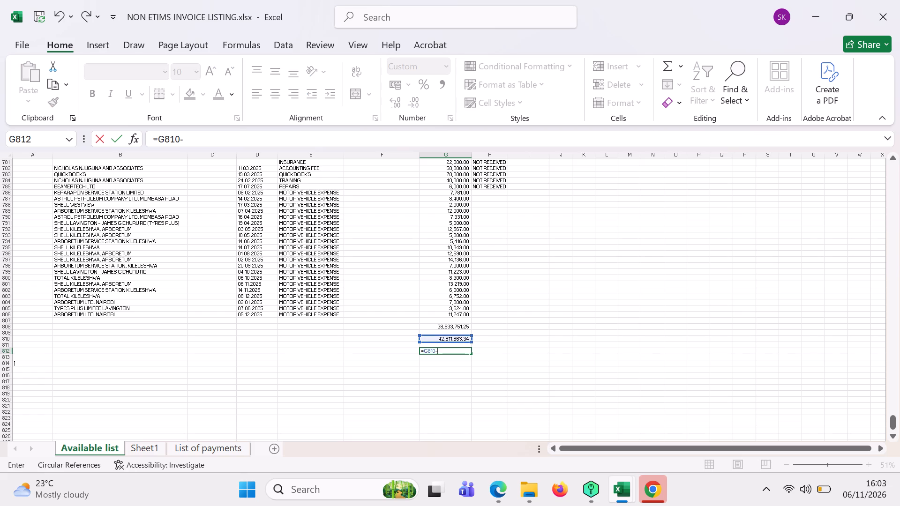
left_click(454, 325)
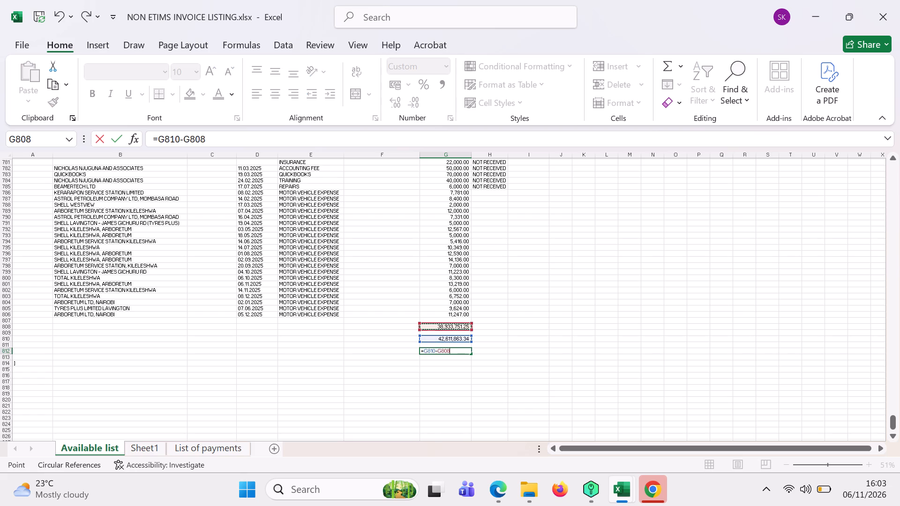
key("Return")
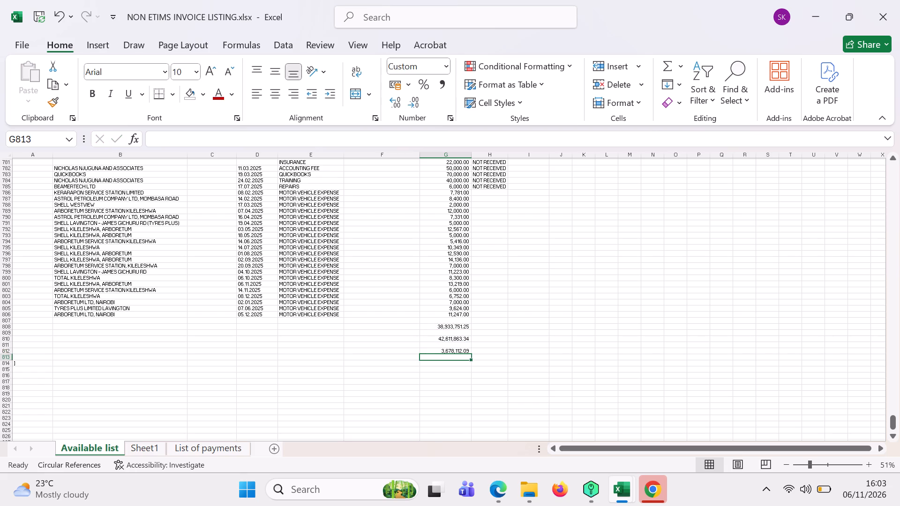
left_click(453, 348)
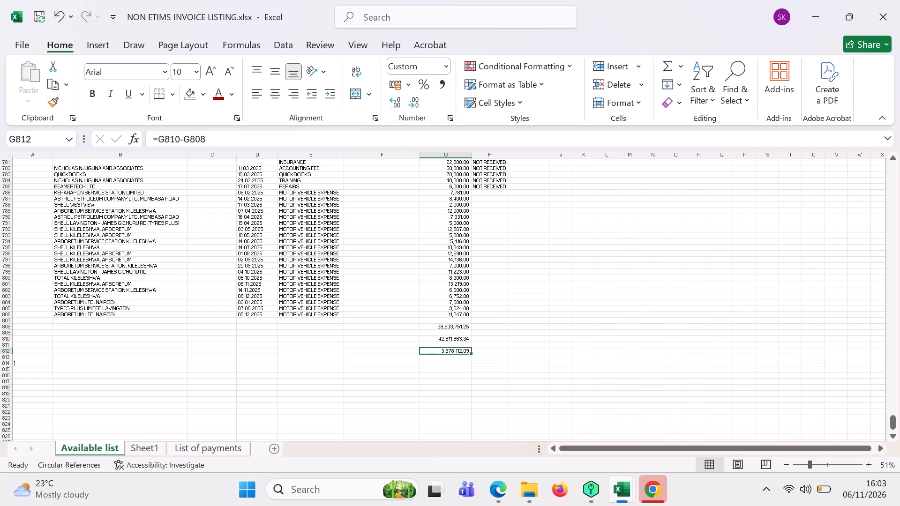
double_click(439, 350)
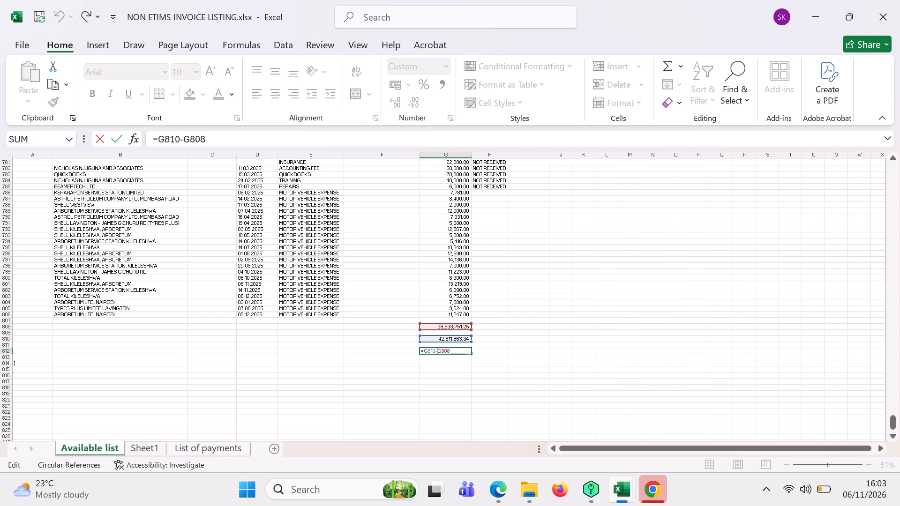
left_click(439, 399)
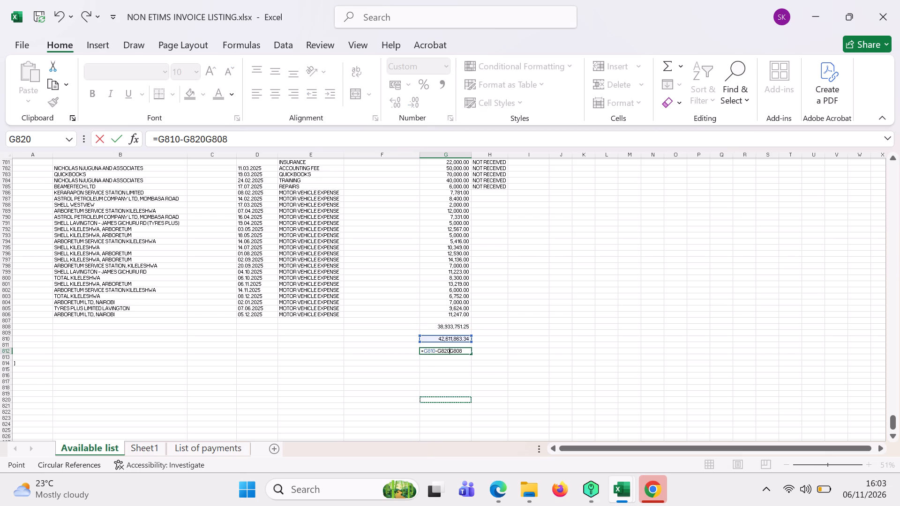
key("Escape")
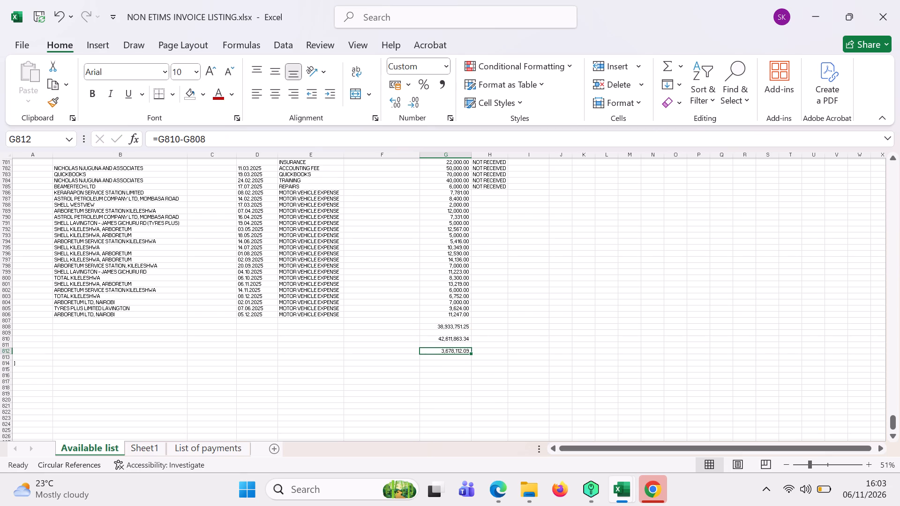
Add the first nameless insurance amount to the difference by entering =G812+G778 in cell G814.
left_click(444, 361)
key("equal")
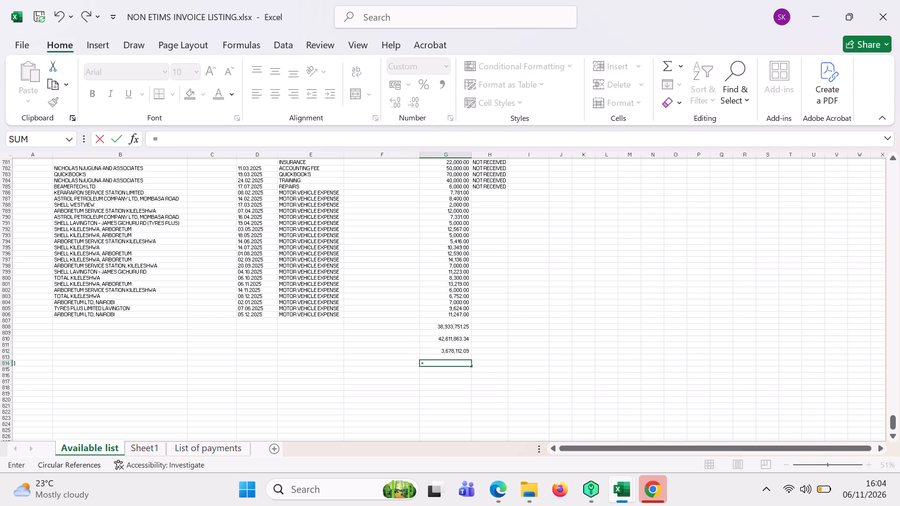
left_click(452, 352)
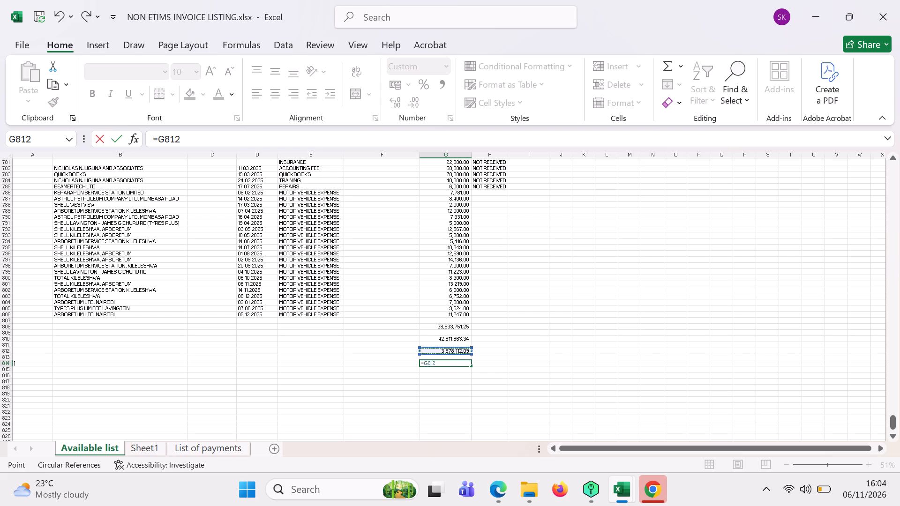
key("equal")
key("BackSpace")
key("equal")
key("BackSpace")
key("shift+plus")
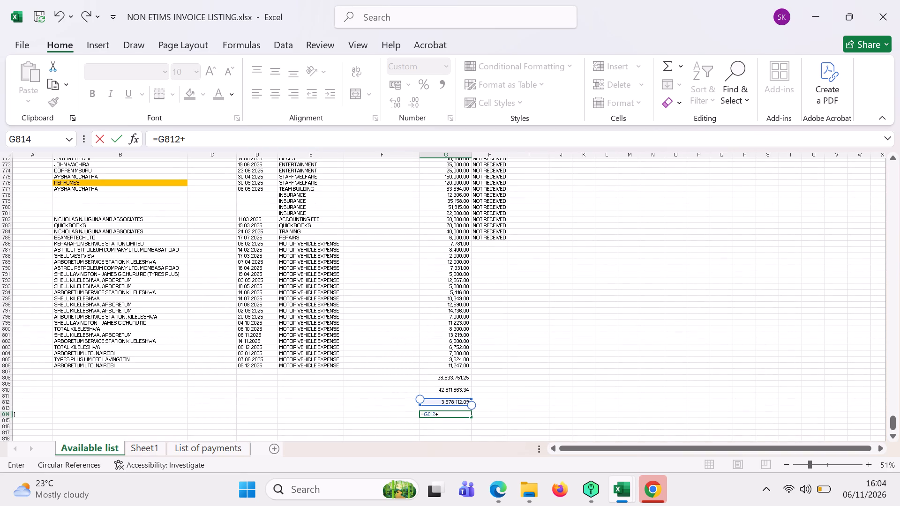
left_click(453, 194)
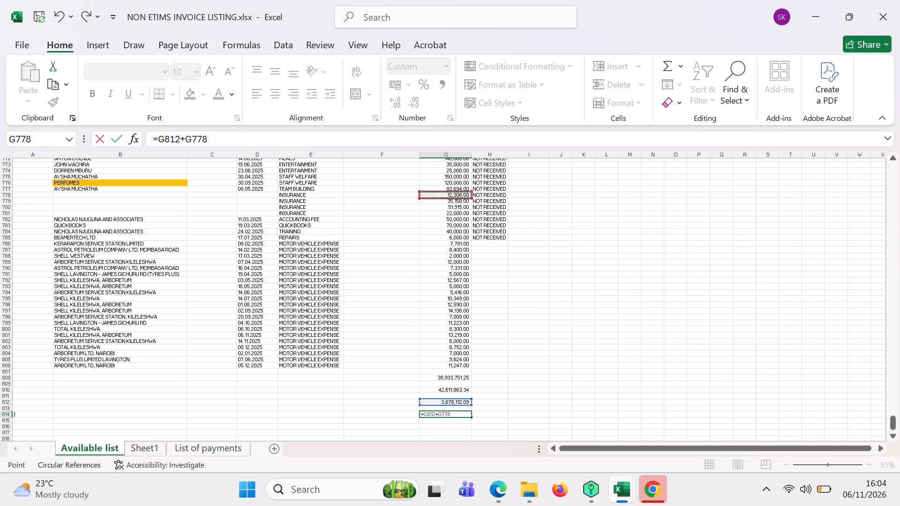
key("Return")
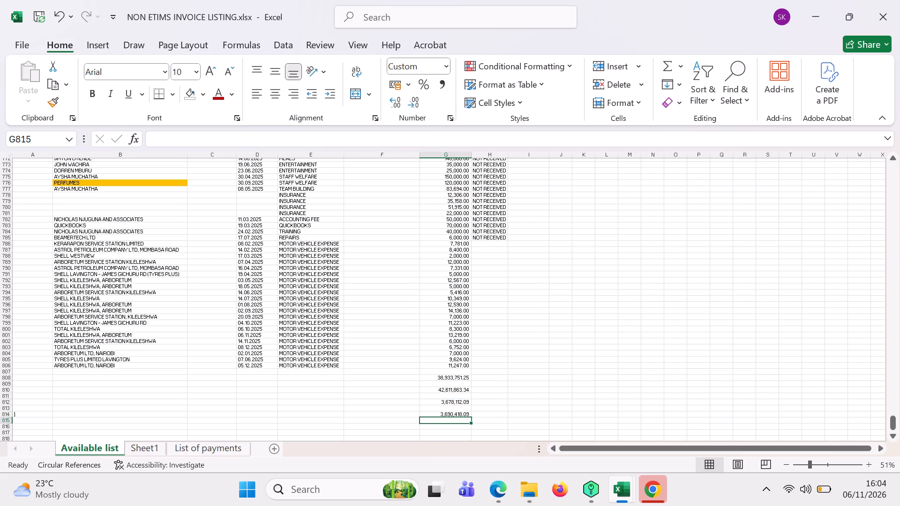
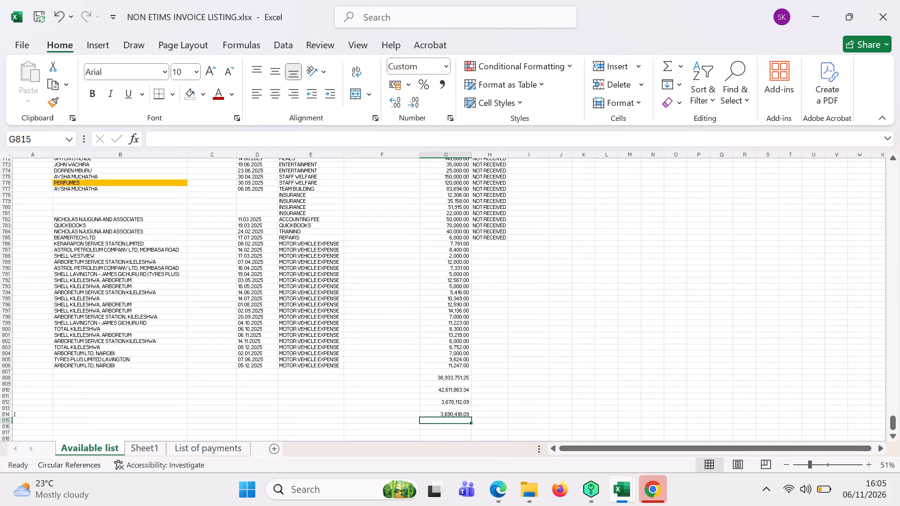
Select the entire row 778 holding the first nameless insurance entry in the Available list.
left_click(5, 195)
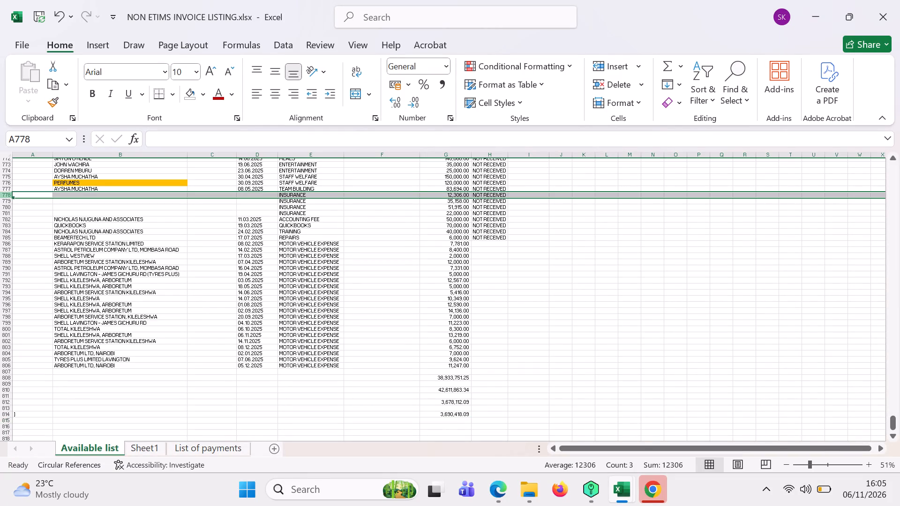
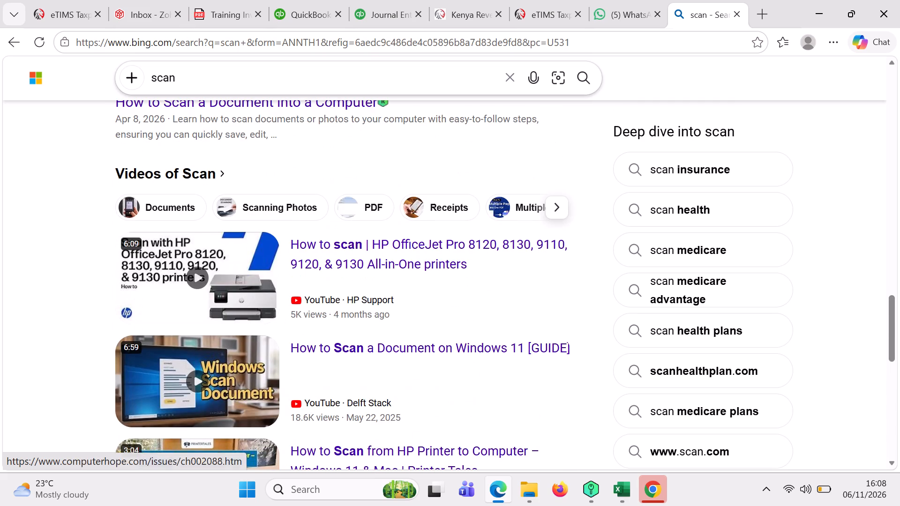
Search the web for "scan app", look over the results, and return to the invoice listing workbook.
left_click(180, 80)
type("app")
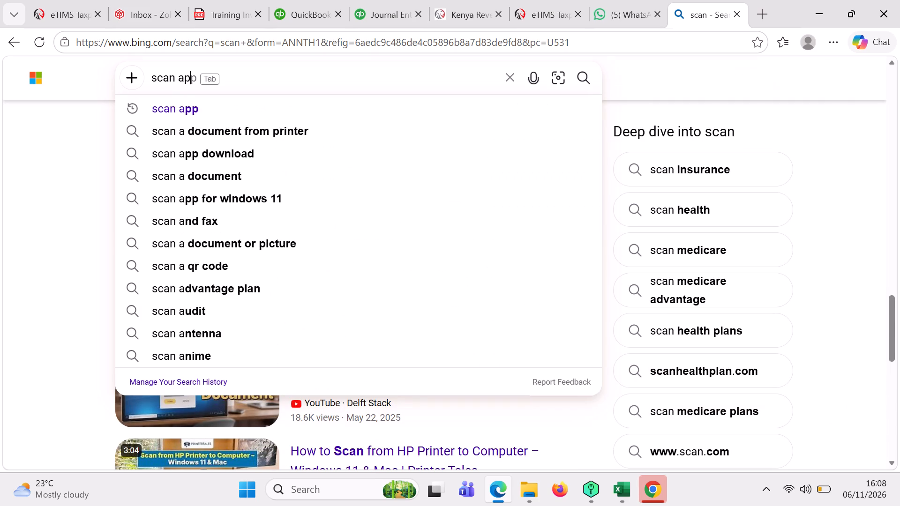
left_click(182, 108)
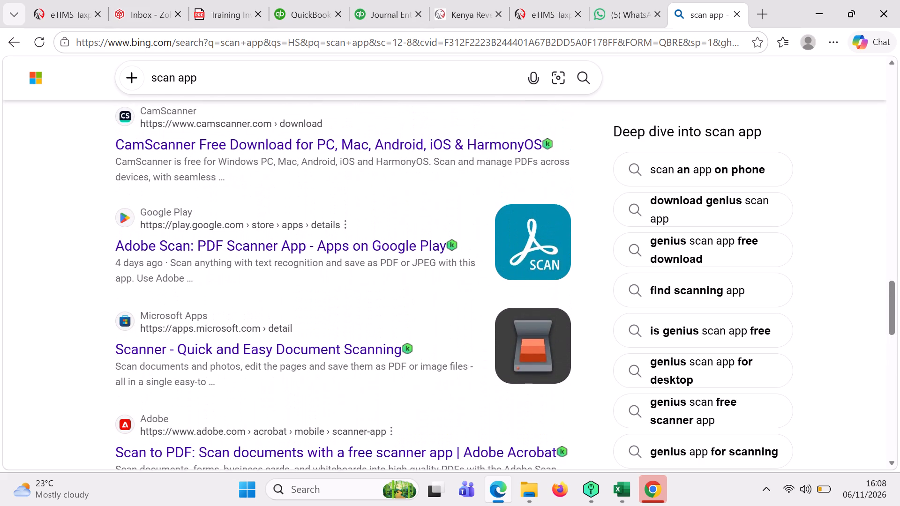
left_click(810, 13)
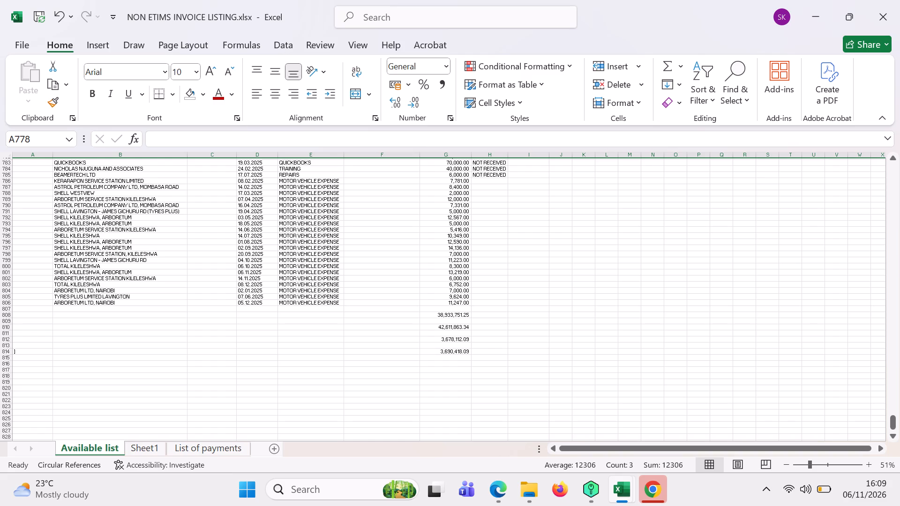
Clear the difference formula in G812 and the adjusted figure in G814 below the Available list.
left_click(462, 340)
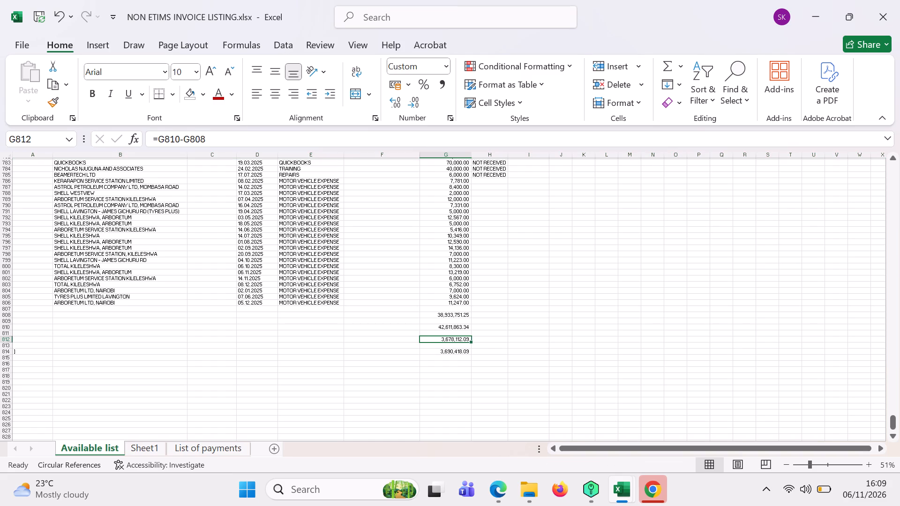
left_click(457, 352)
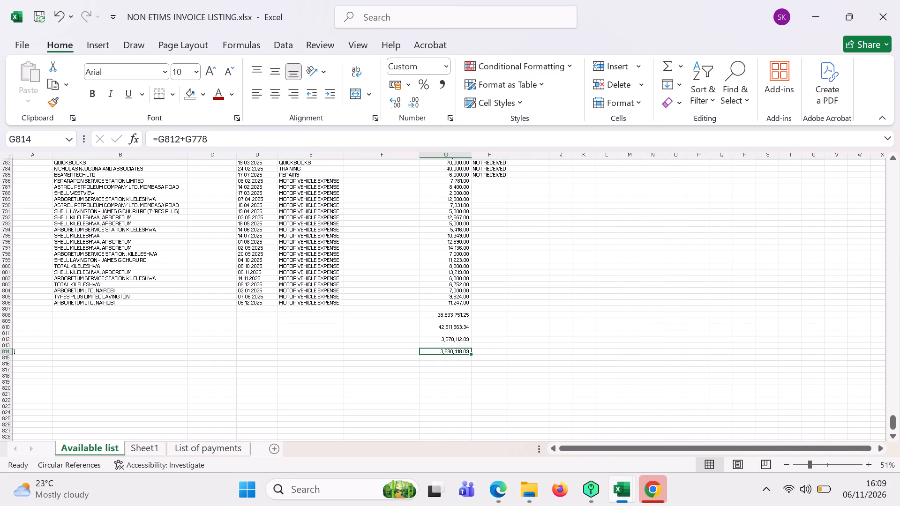
left_click(459, 339)
key("Delete")
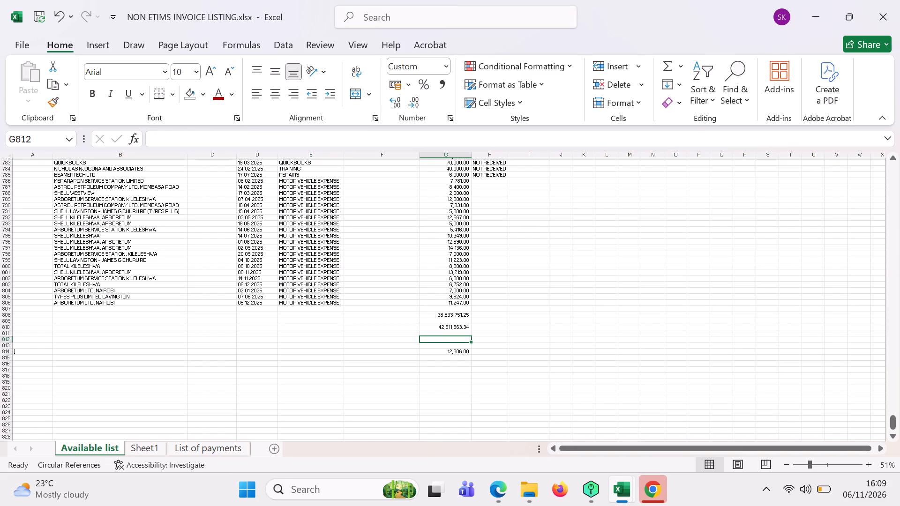
left_click(457, 350)
key("Delete")
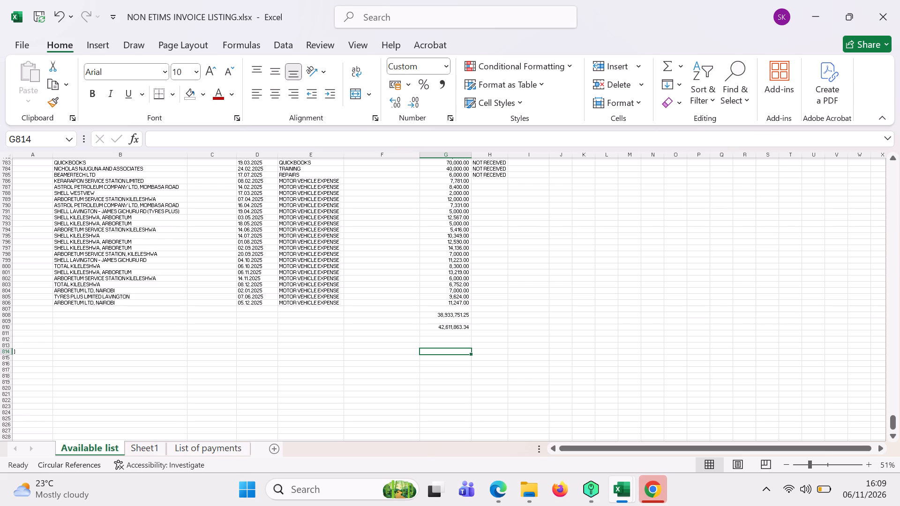
Enter the formula =G810-G808 in G812 to calculate the difference between the two totals.
left_click(456, 339)
key("equal")
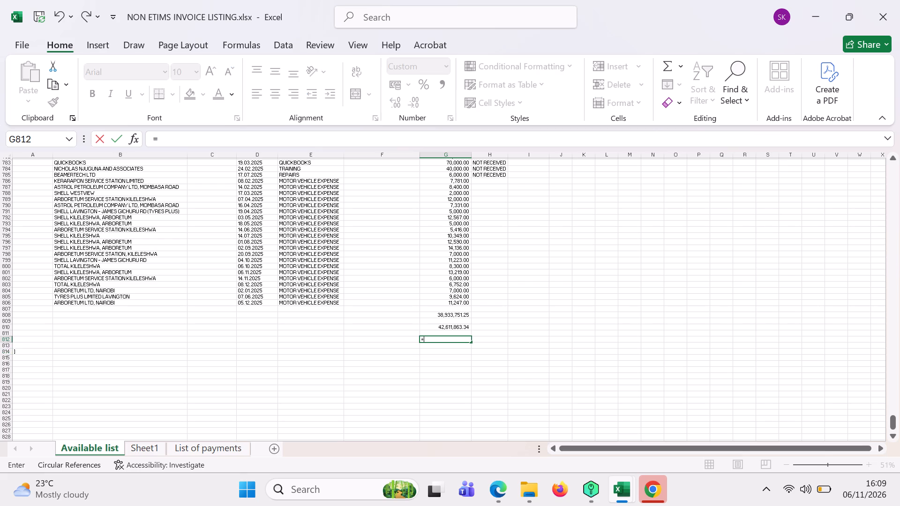
left_click(455, 325)
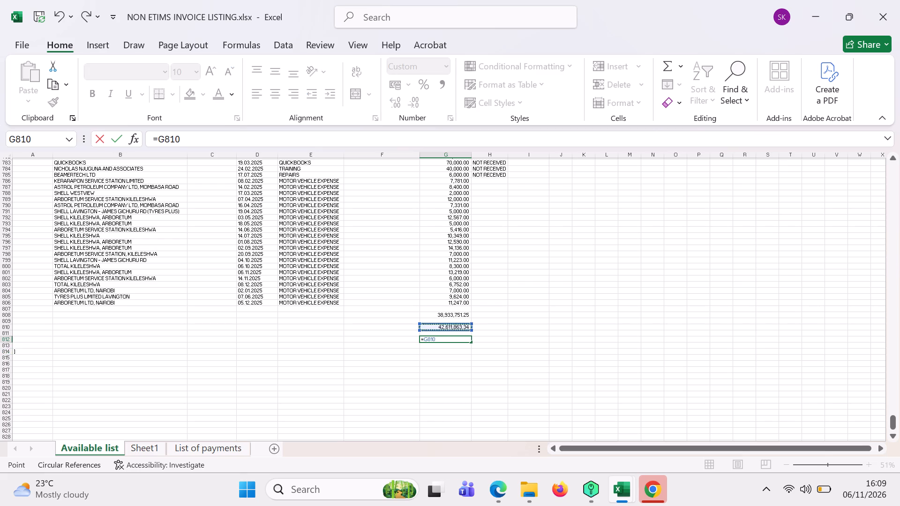
key("minus")
left_click(452, 315)
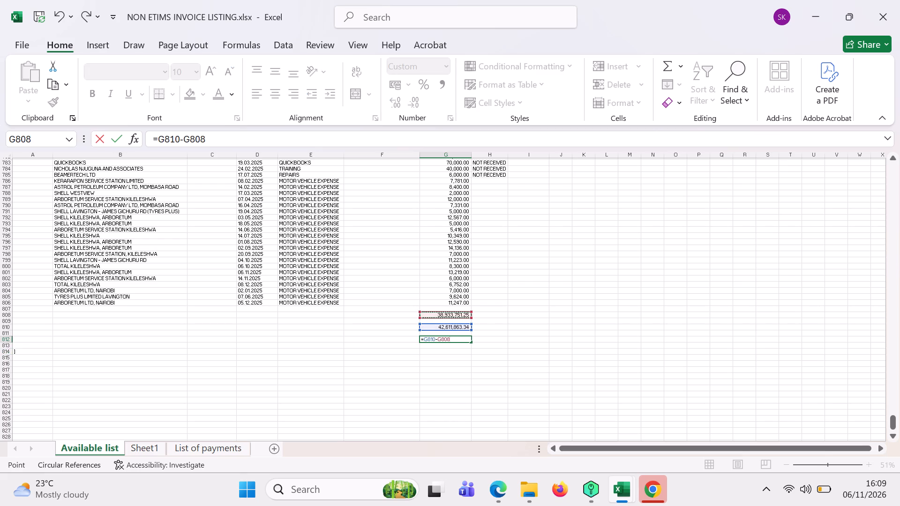
key("Return")
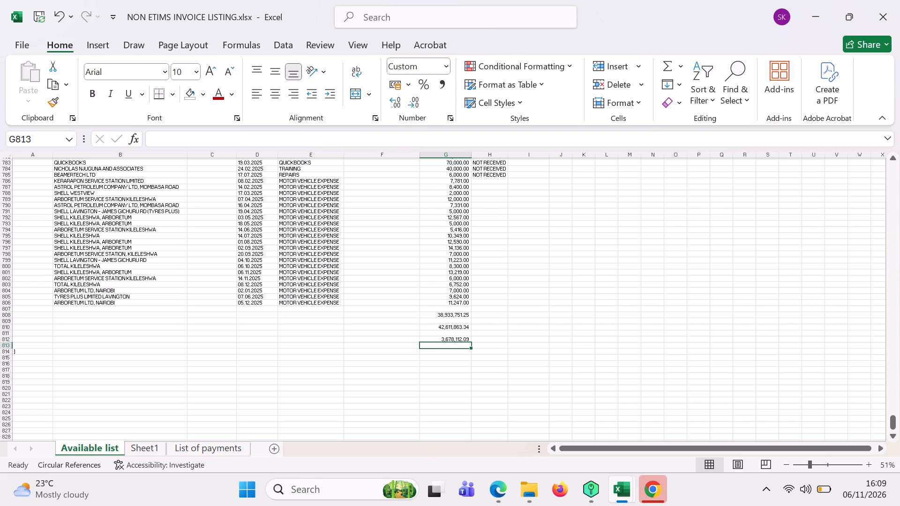
left_click(446, 357)
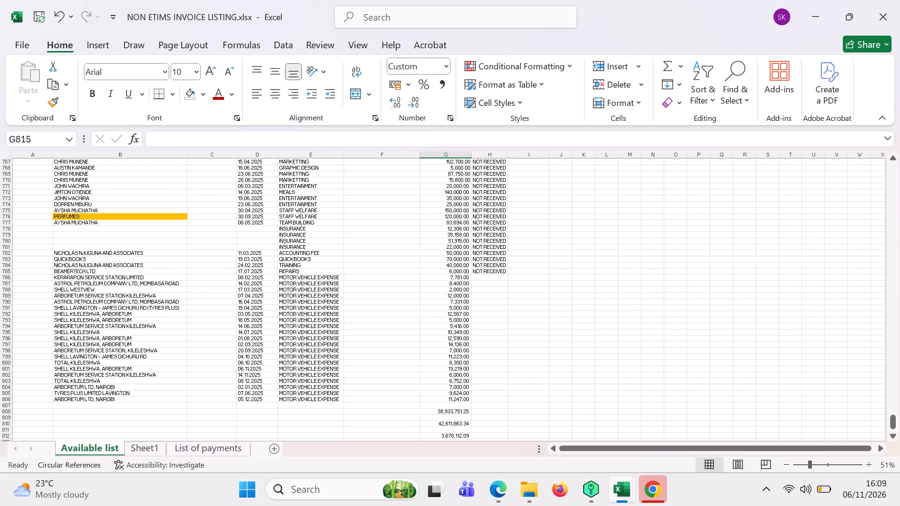
Replace the supplier name of the accounting fee entry in B782 with EXIS EAST AFRICA CONSULTING LLP.
left_click(74, 253)
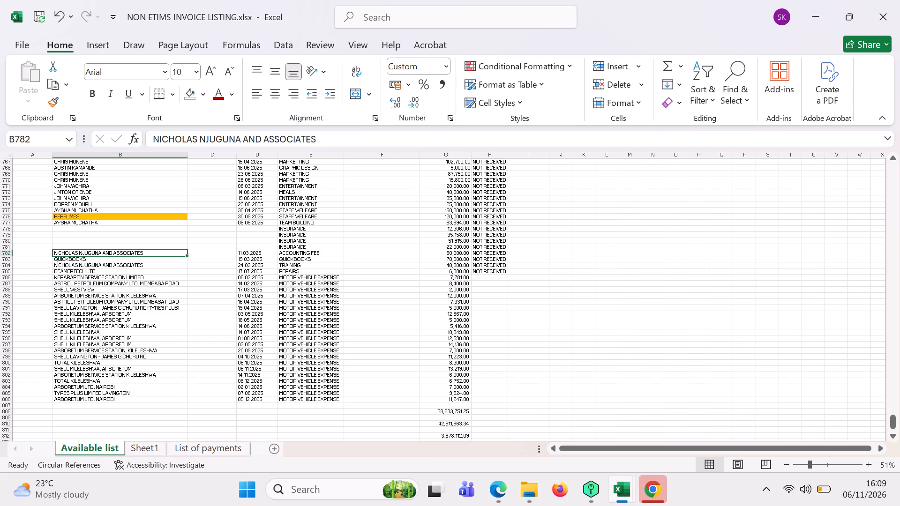
key("e")
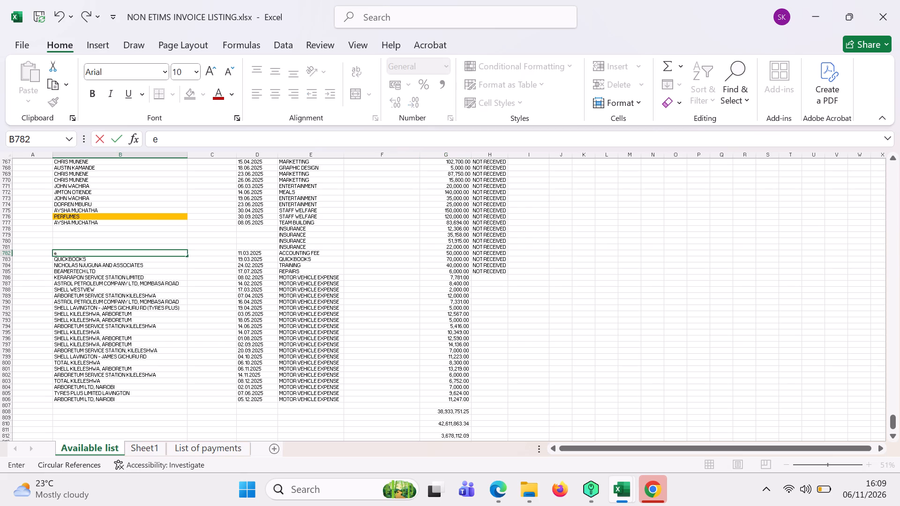
key("BackSpace")
key("e")
type("XIS")
key("space")
key("shift+e")
key("BackSpace")
type("east")
key("space")
key("BackSpace")
key("BackSpace")
key("BackSpace")
key("BackSpace")
key("BackSpace")
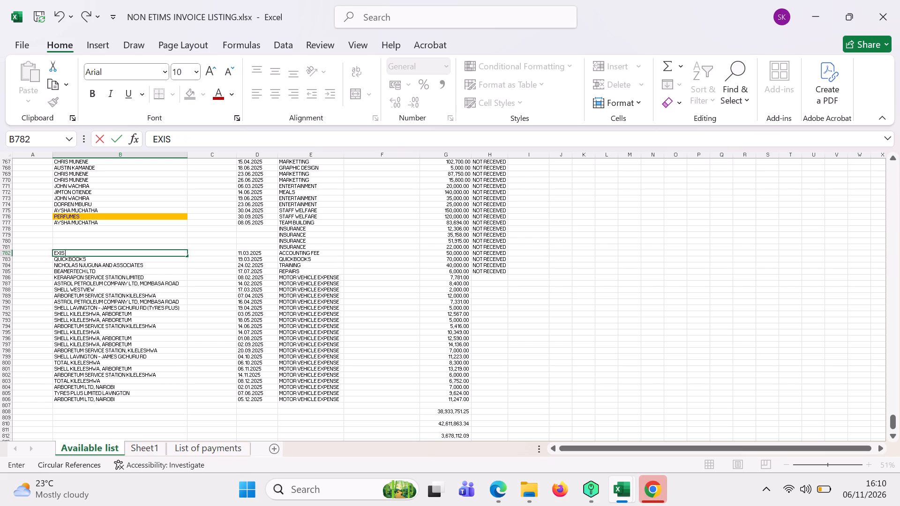
type("EAS")
type("T A")
type("FRICA")
key("space")
type("CONSULTING LLP")
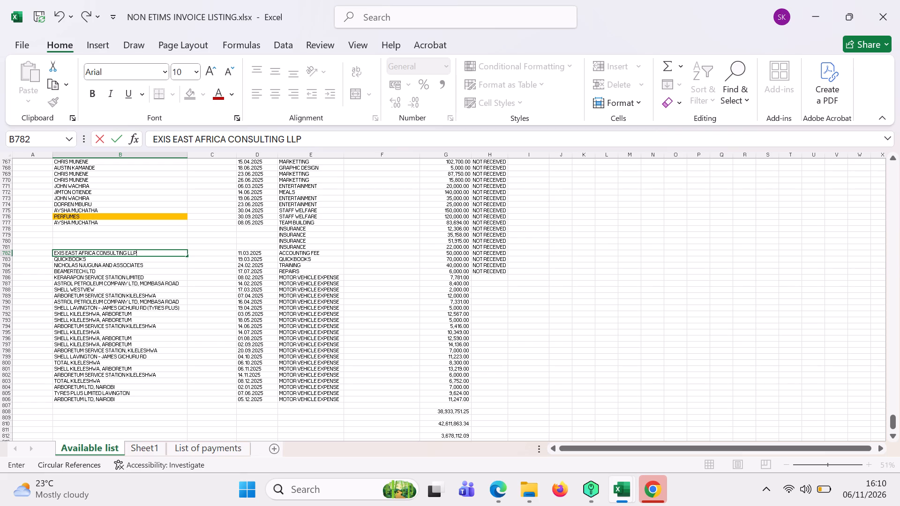
Set the amount of the accounting fee entry in G782 to 40000.
left_click(456, 253)
type("40000")
key("Return")
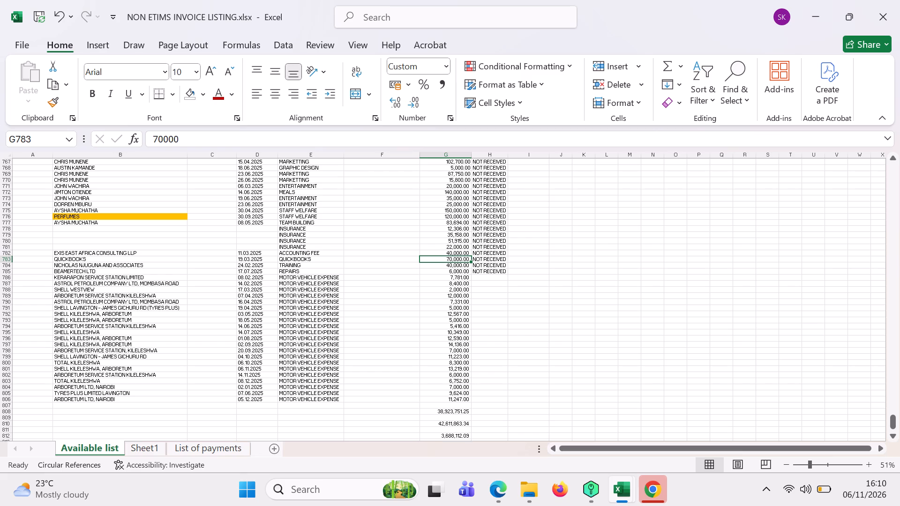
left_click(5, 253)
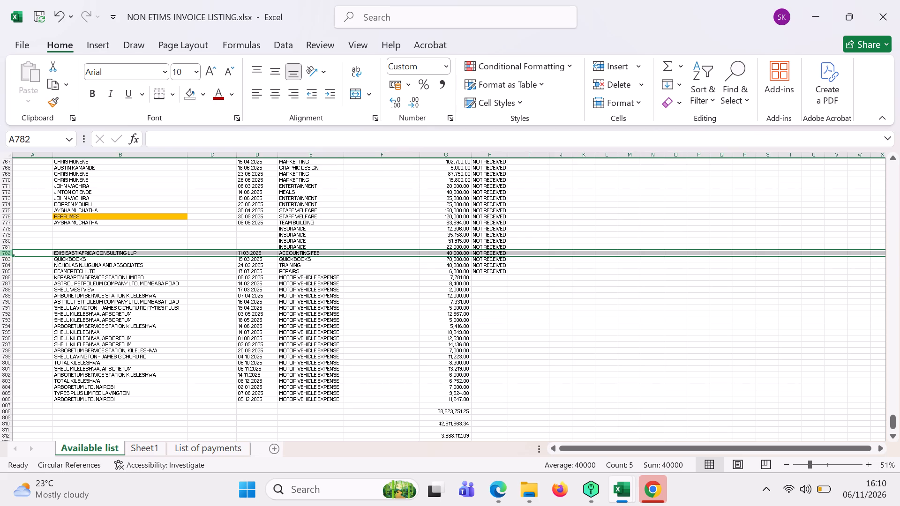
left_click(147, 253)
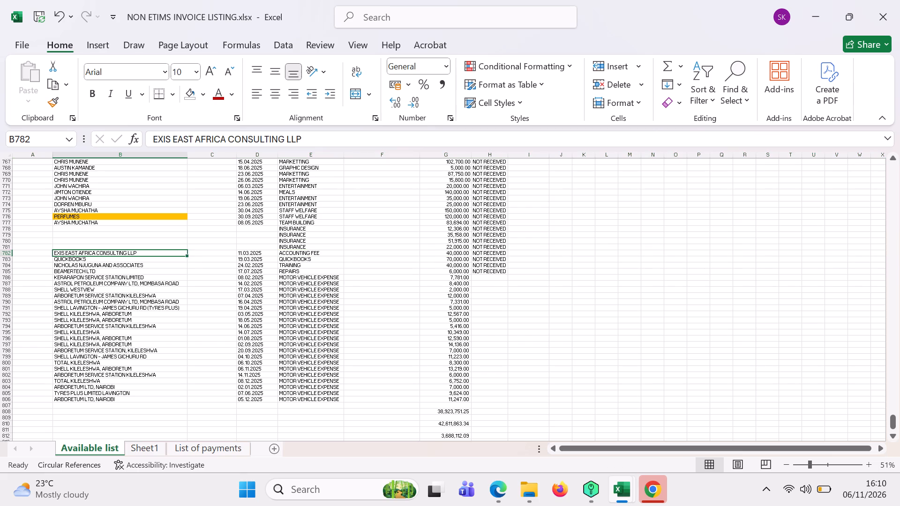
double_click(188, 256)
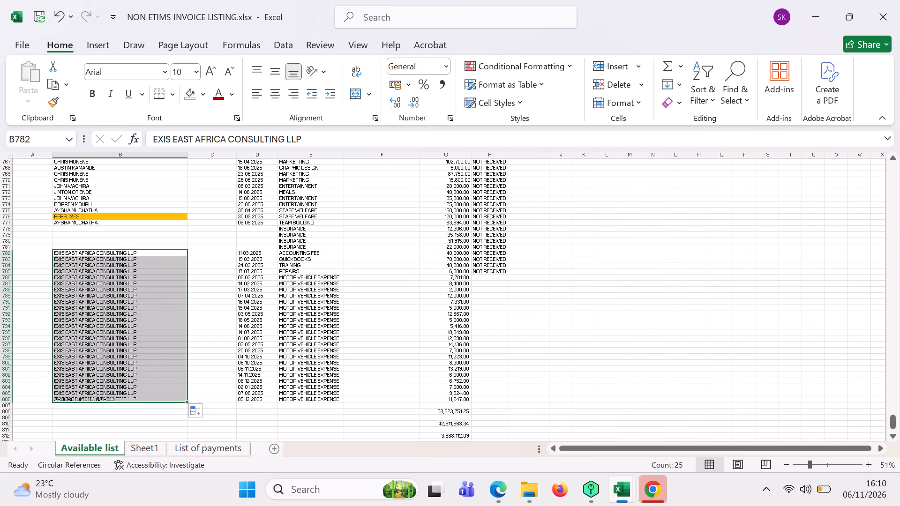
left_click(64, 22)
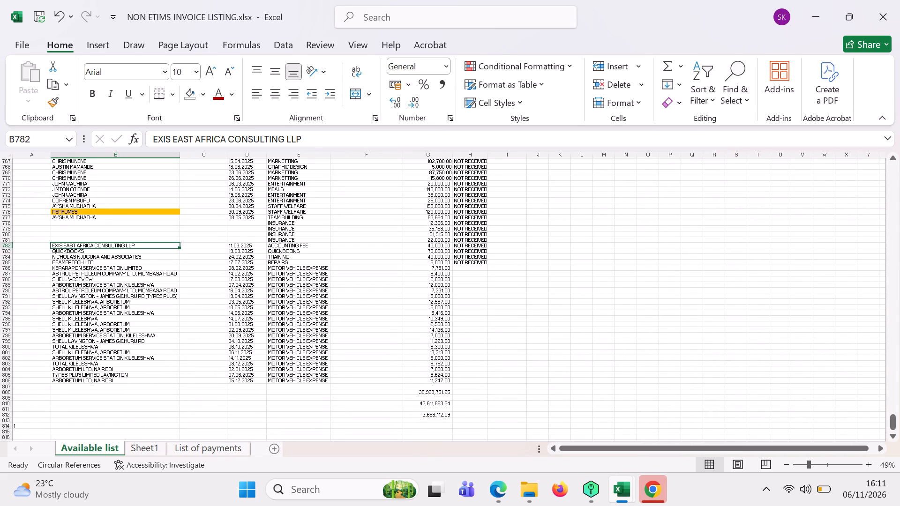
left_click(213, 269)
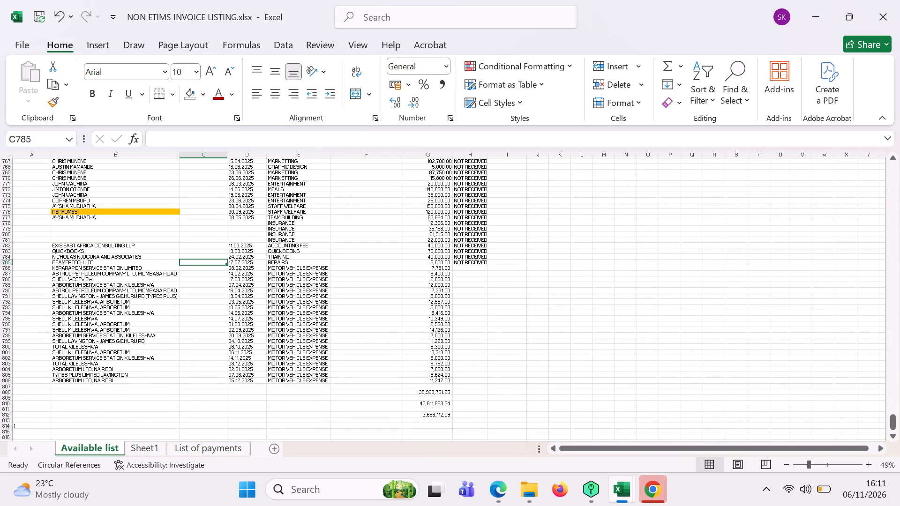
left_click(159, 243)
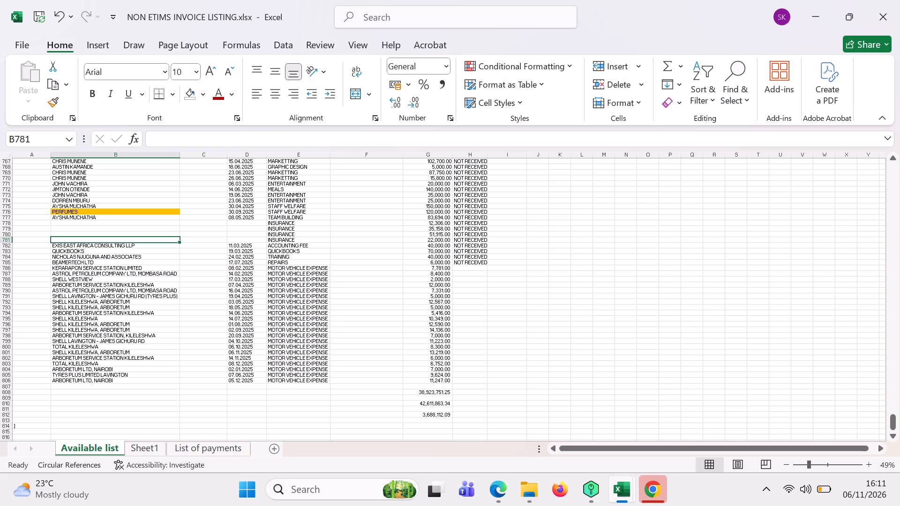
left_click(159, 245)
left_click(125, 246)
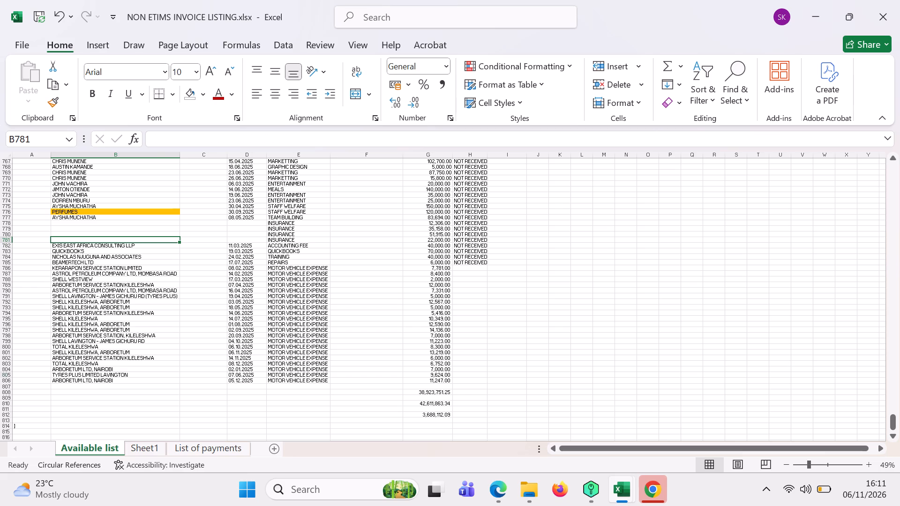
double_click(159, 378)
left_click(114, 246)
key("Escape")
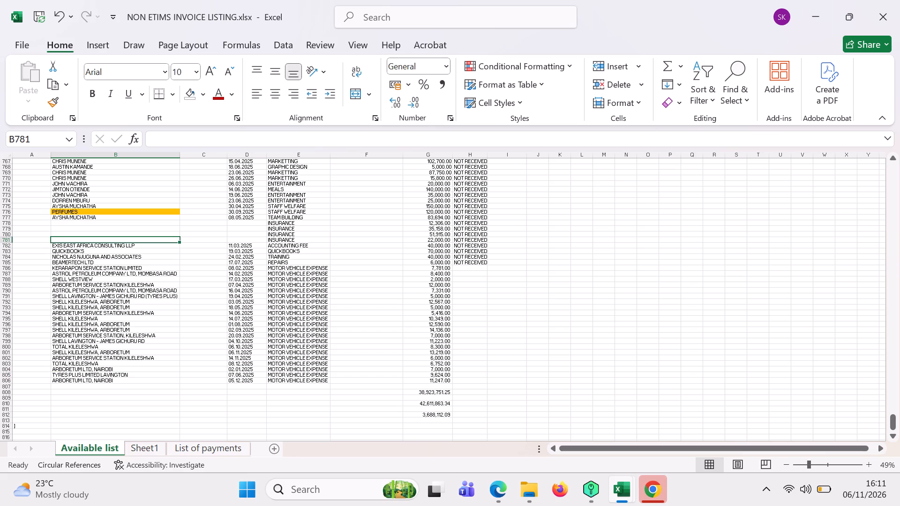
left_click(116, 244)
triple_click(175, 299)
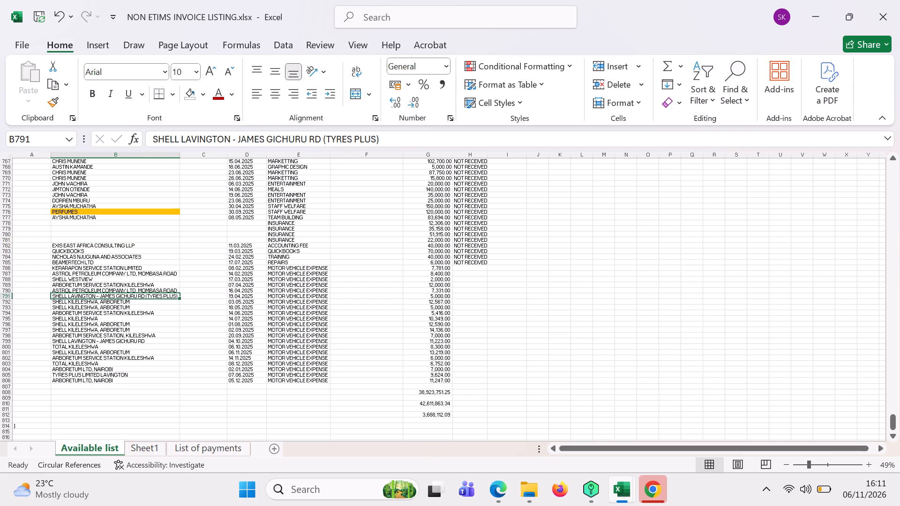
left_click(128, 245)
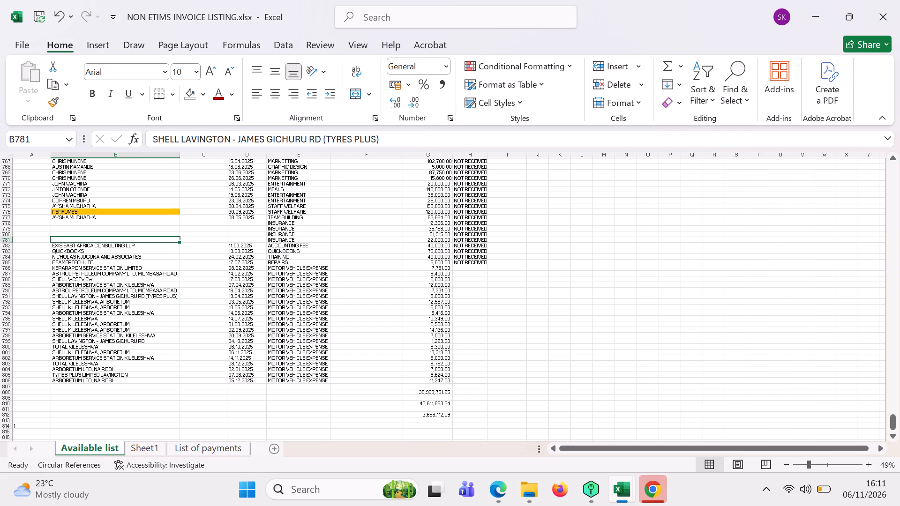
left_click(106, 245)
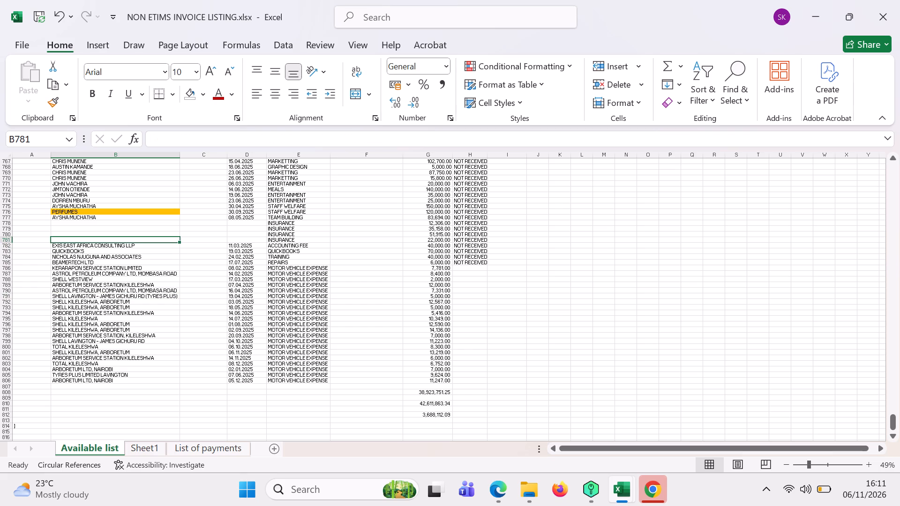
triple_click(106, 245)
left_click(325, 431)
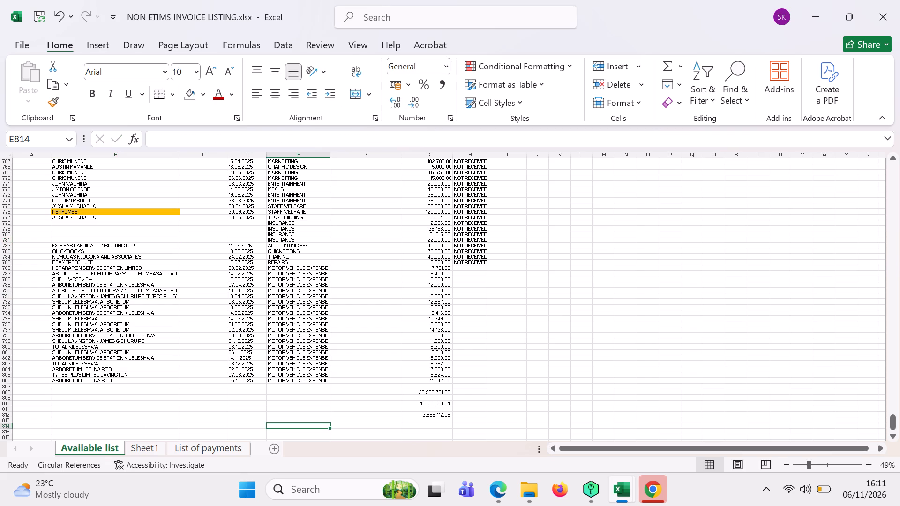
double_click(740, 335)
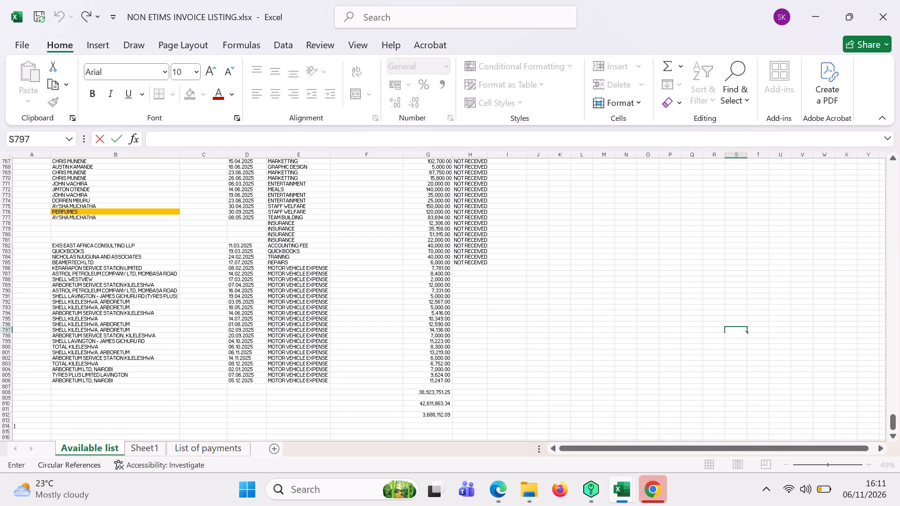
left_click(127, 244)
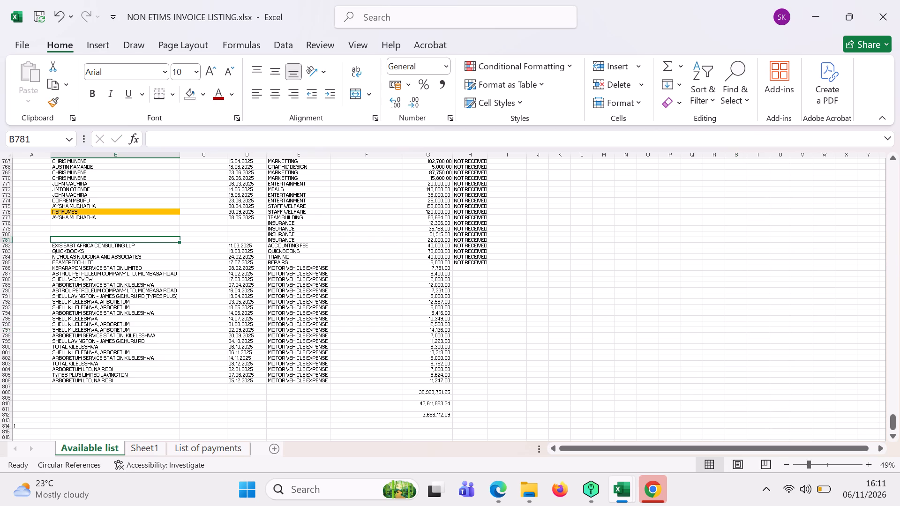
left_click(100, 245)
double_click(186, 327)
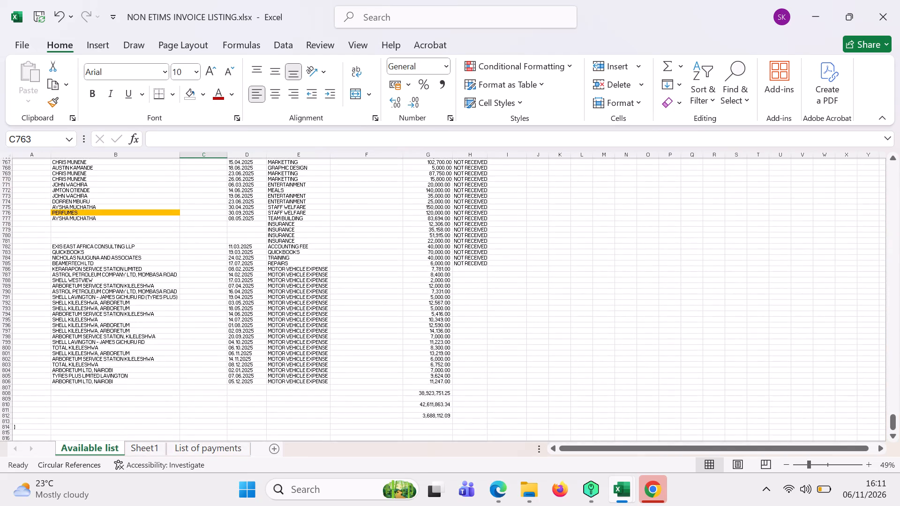
Extend the expense description in E783 to read QUICKBOOKS SUBSCRIPTION.
double_click(303, 253)
key("space")
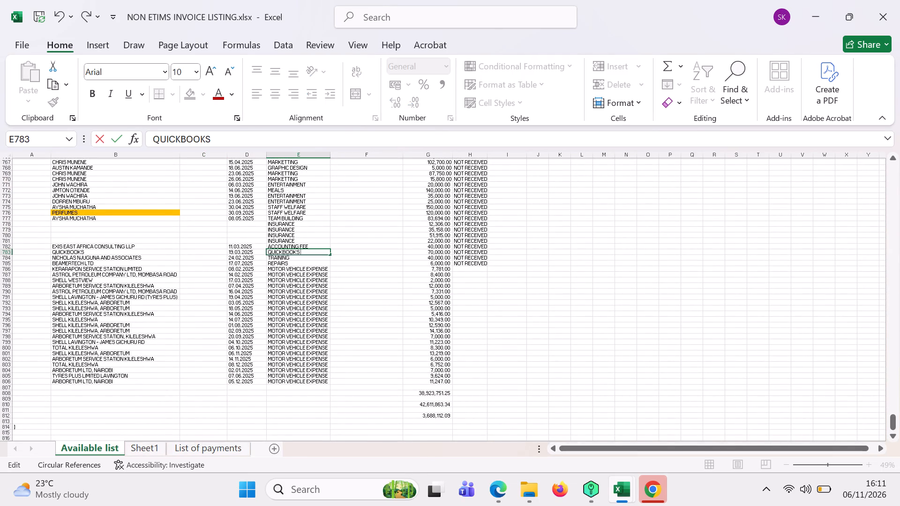
type("SU")
type("BSCRIPTION")
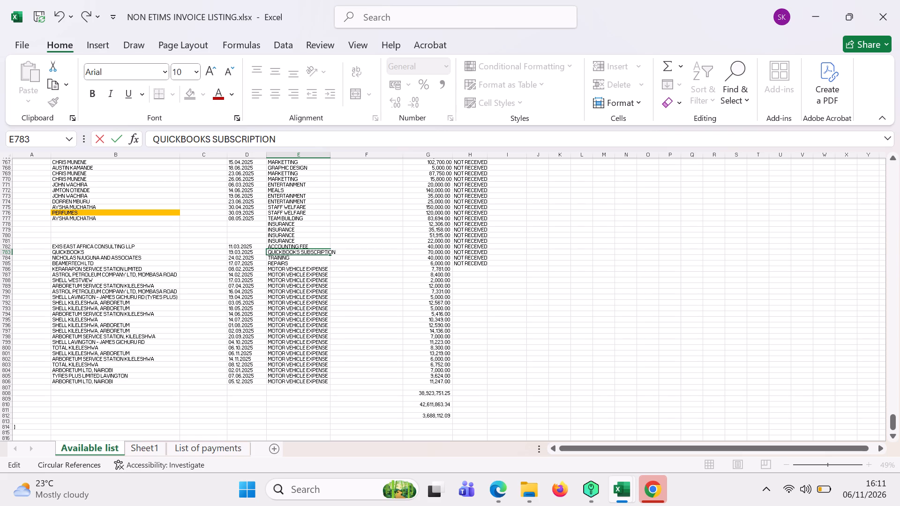
left_click(378, 302)
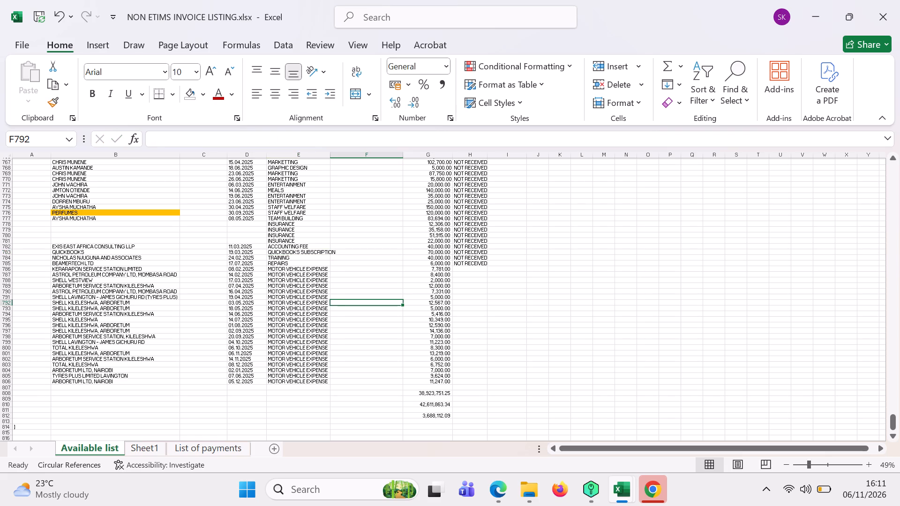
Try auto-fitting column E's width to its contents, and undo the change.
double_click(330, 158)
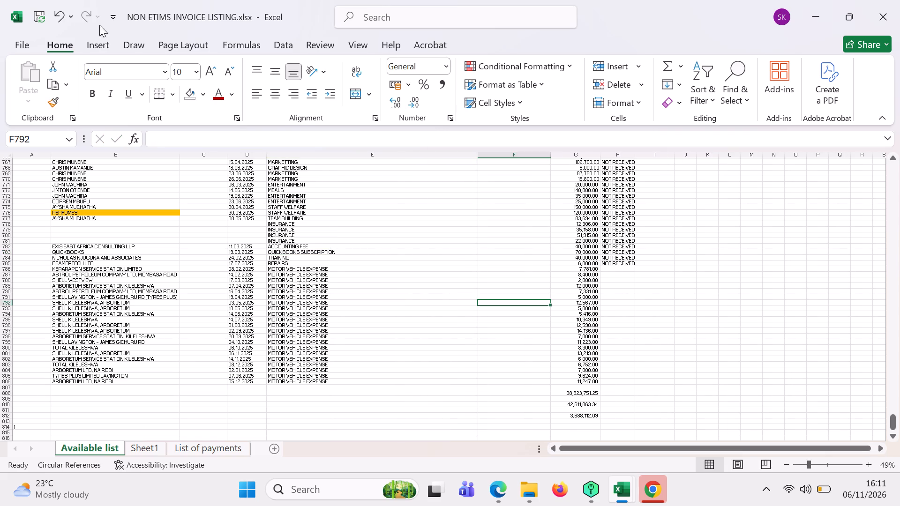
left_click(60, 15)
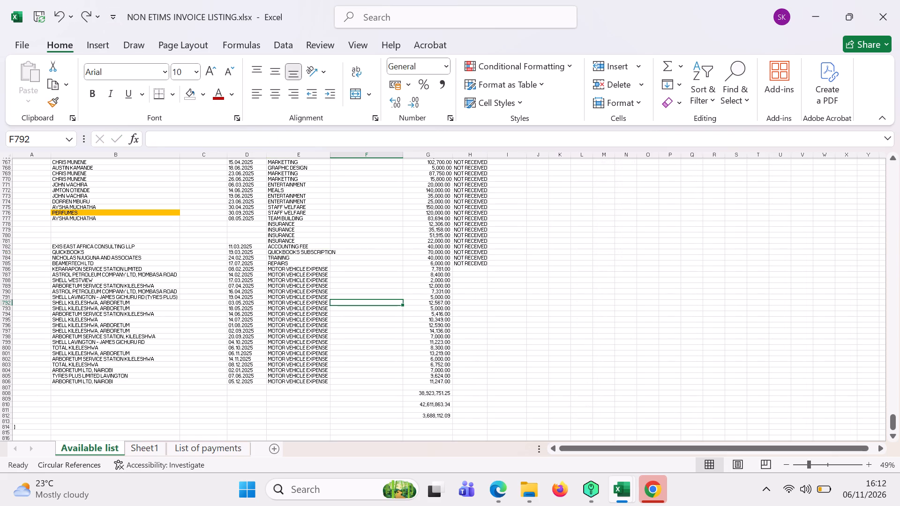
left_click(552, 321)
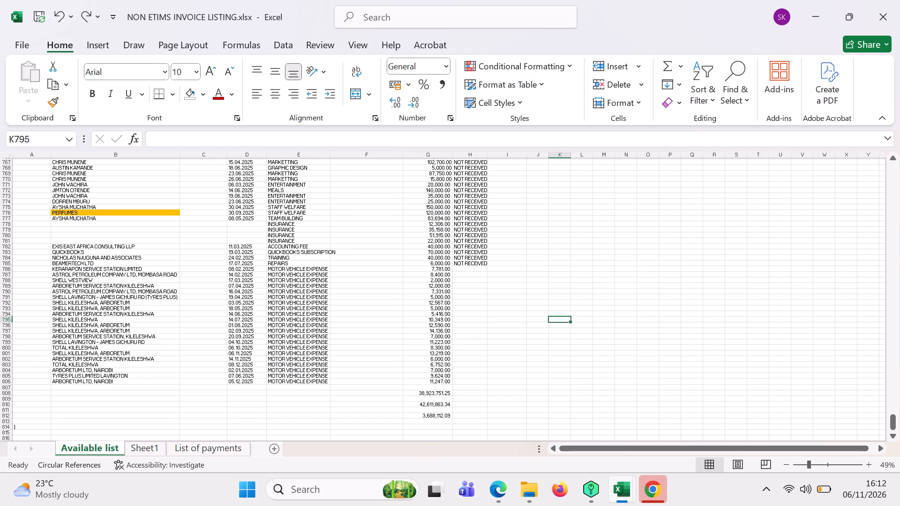
Reduce the font size of the QUICKBOOKS SUBSCRIPTION description in E783 to 9.
left_click(282, 254)
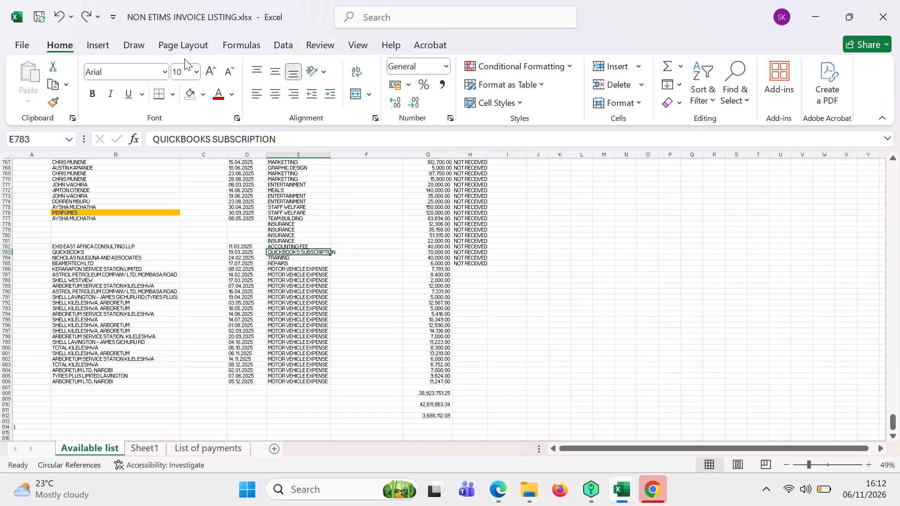
left_click(195, 71)
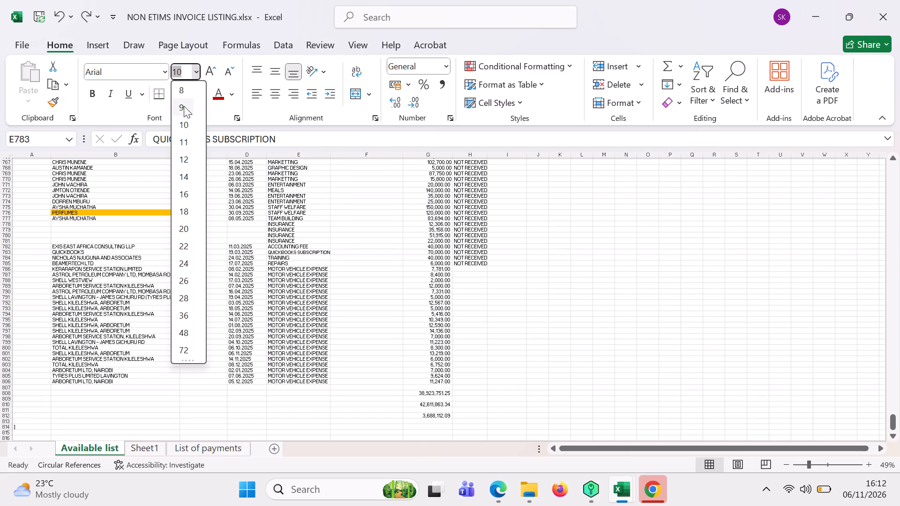
left_click(184, 106)
left_click(410, 312)
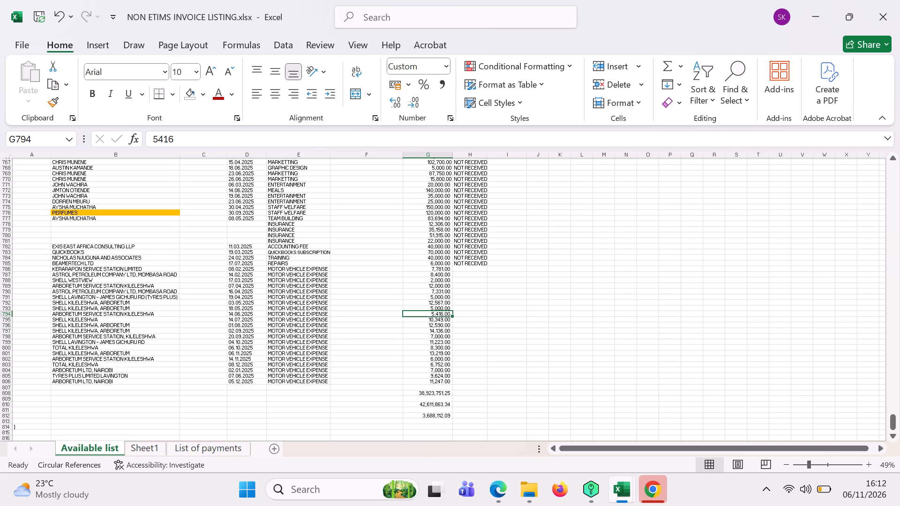
Check the combined sum of the four insurance amounts marked NOT RECEIVED in G778:G781.
left_click(64, 251)
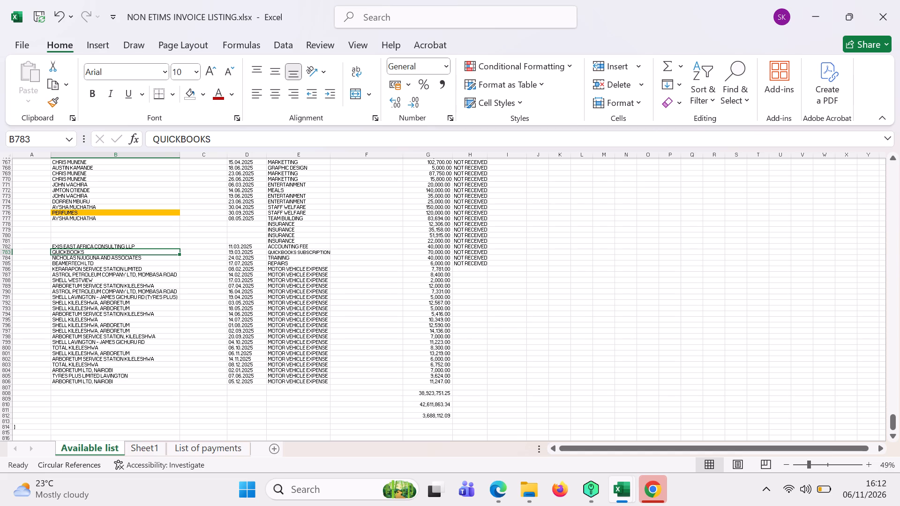
left_click(6, 223)
left_click(7, 224)
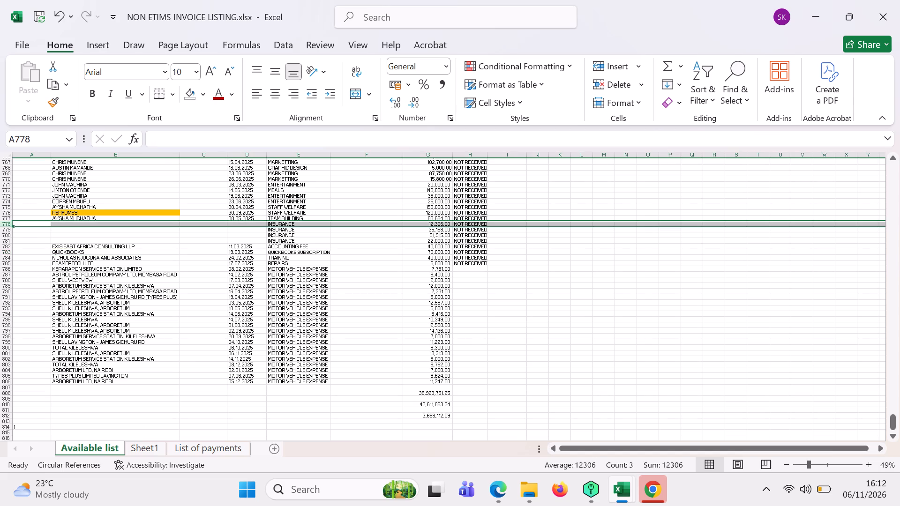
left_click(435, 224)
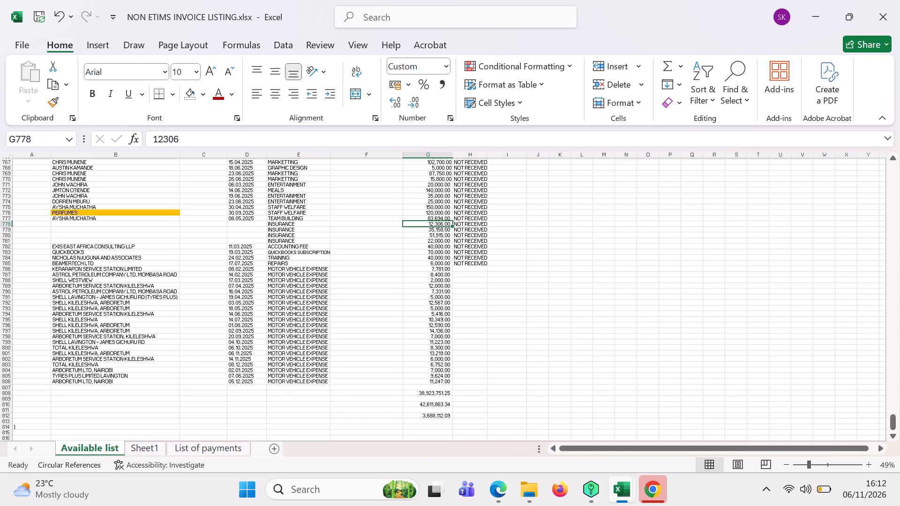
left_click(443, 236, "shift")
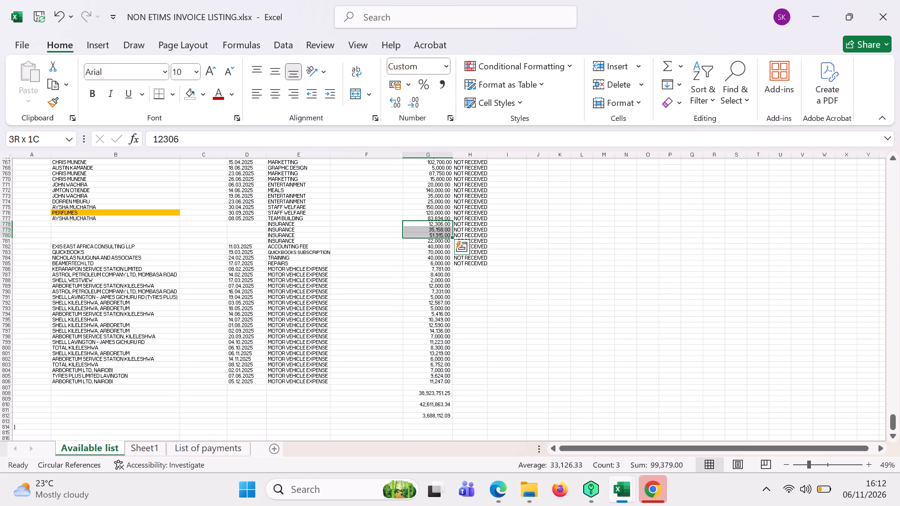
left_click(433, 240, "shift")
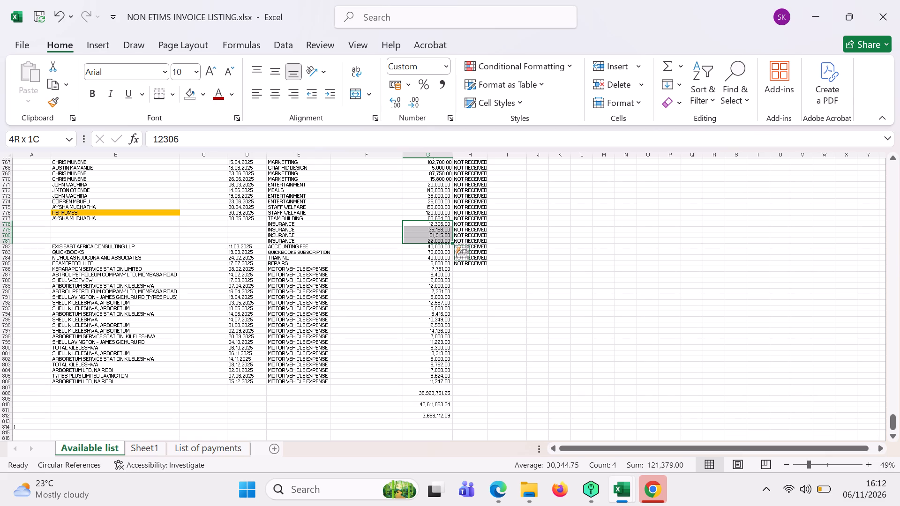
left_click(434, 424)
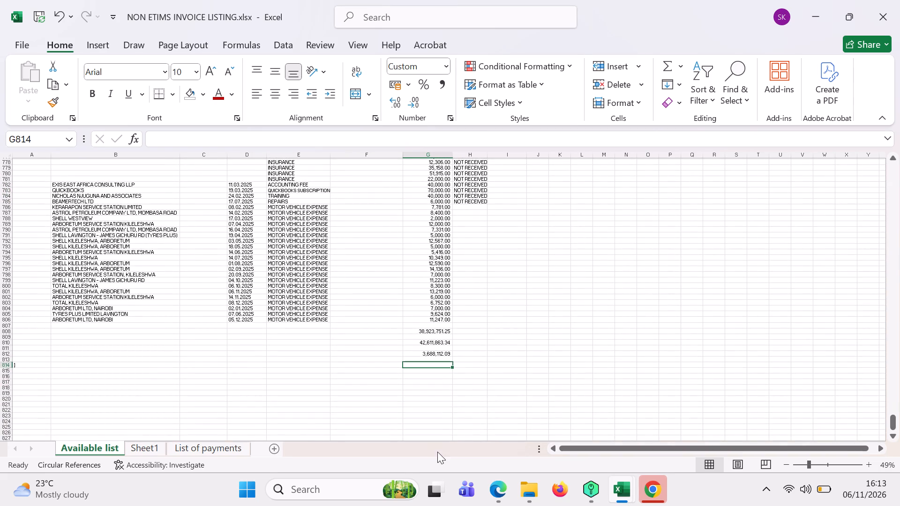
Delete the Sheet1 worksheet from the invoice listing workbook.
left_click(155, 452)
right_click(155, 452)
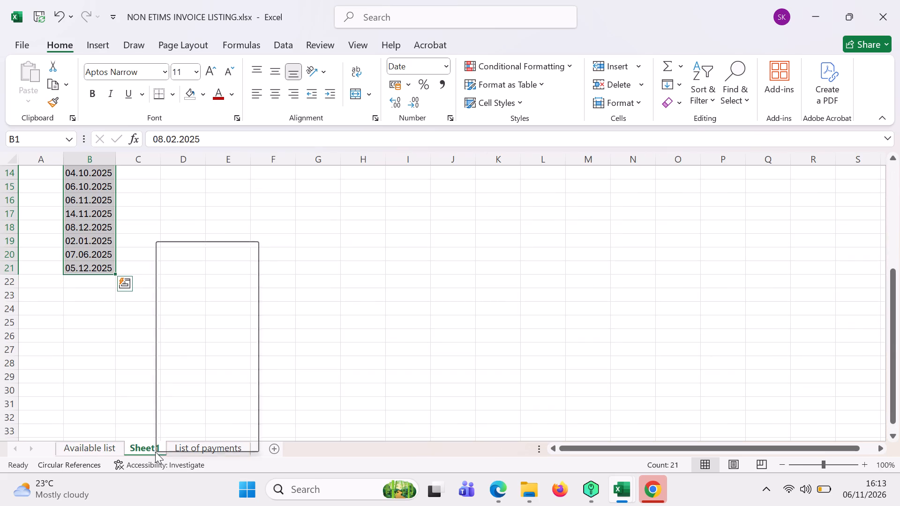
right_click(155, 452)
right_click(155, 452)
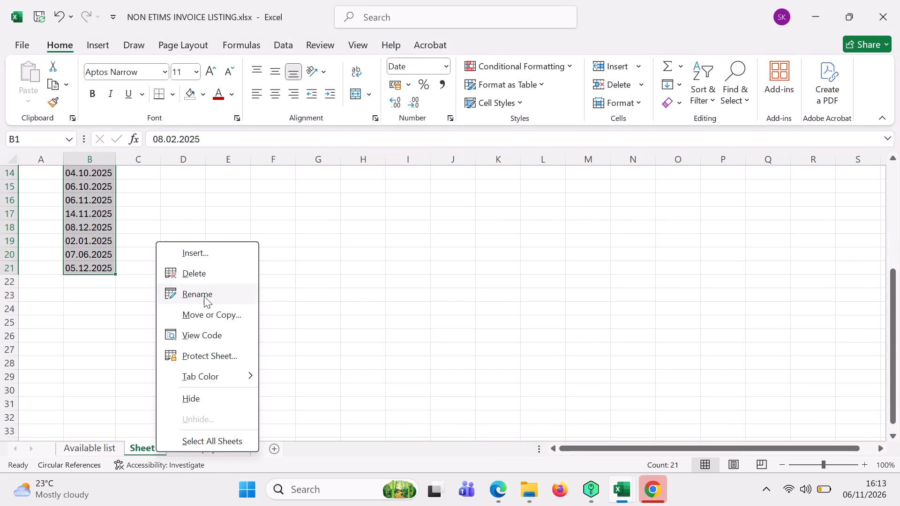
left_click(198, 275)
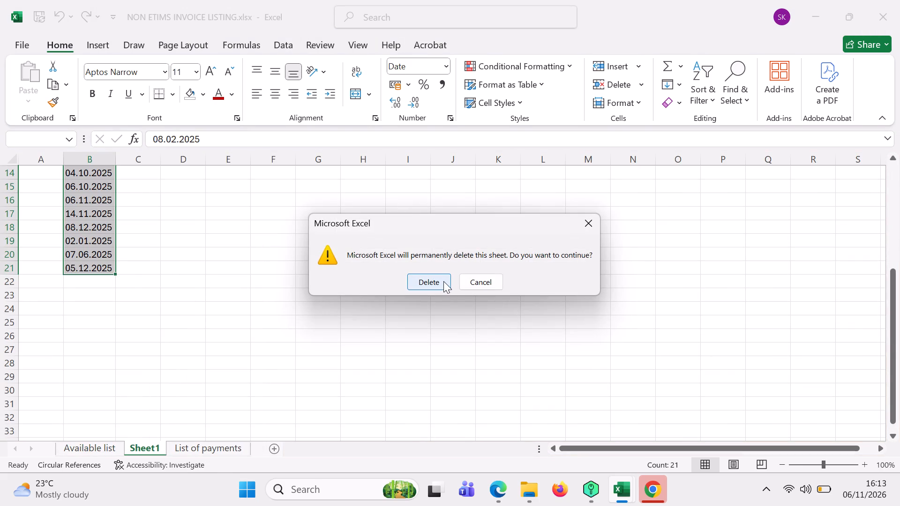
left_click(443, 281)
Enter the formula =G812+121379 in G814 of the Available list to add the insurance amounts to the difference.
left_click(109, 452)
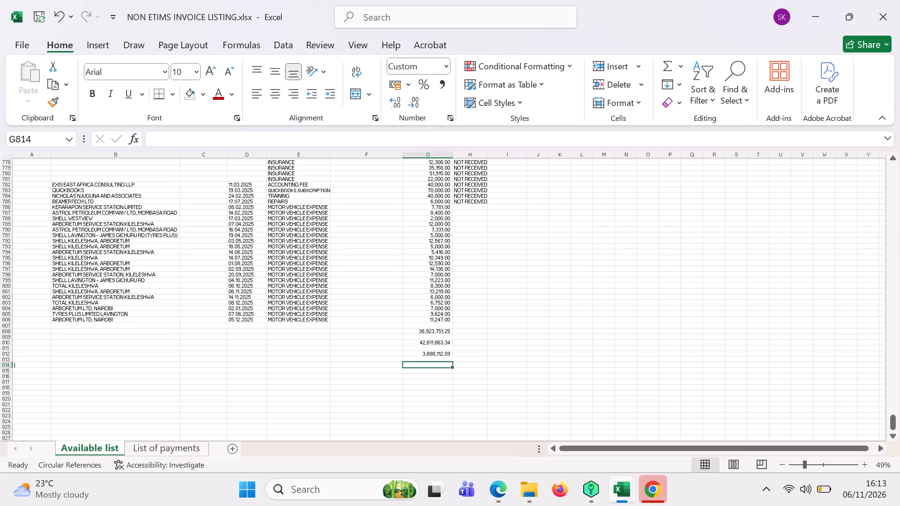
key("equal")
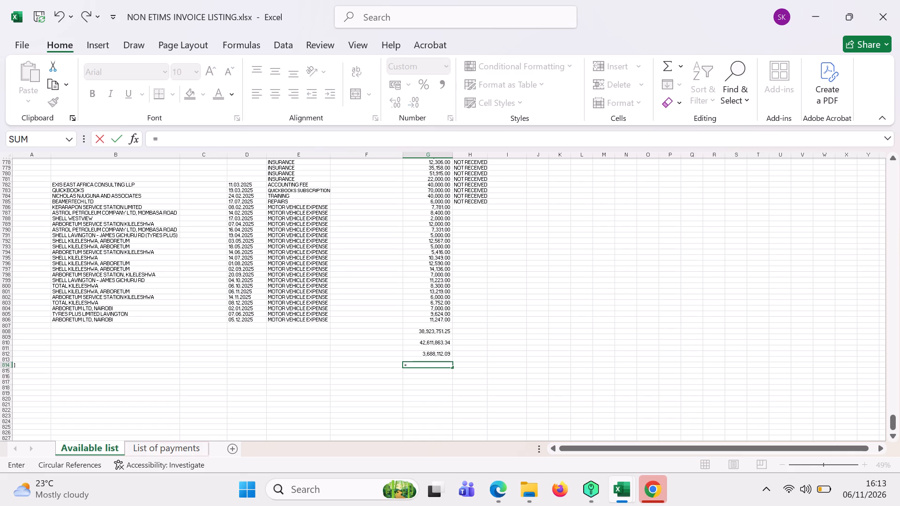
left_click(431, 352)
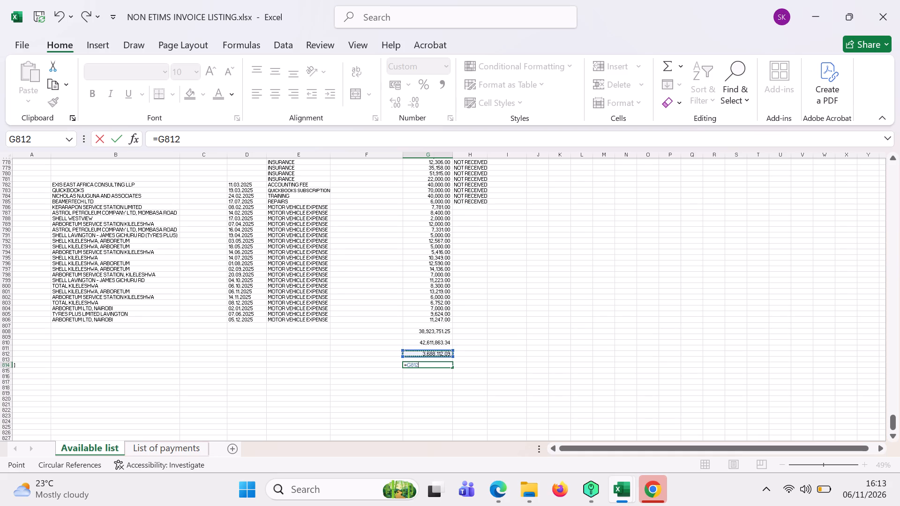
key("ctrl+equal")
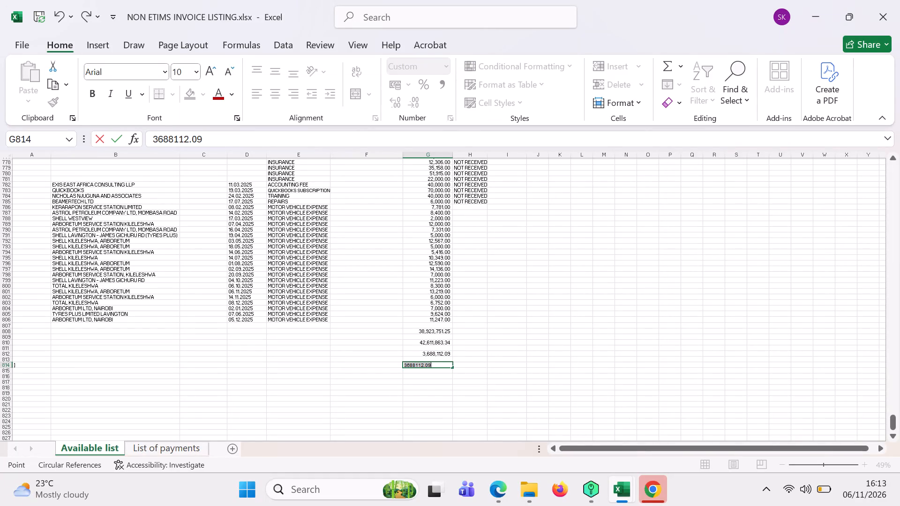
key("equal")
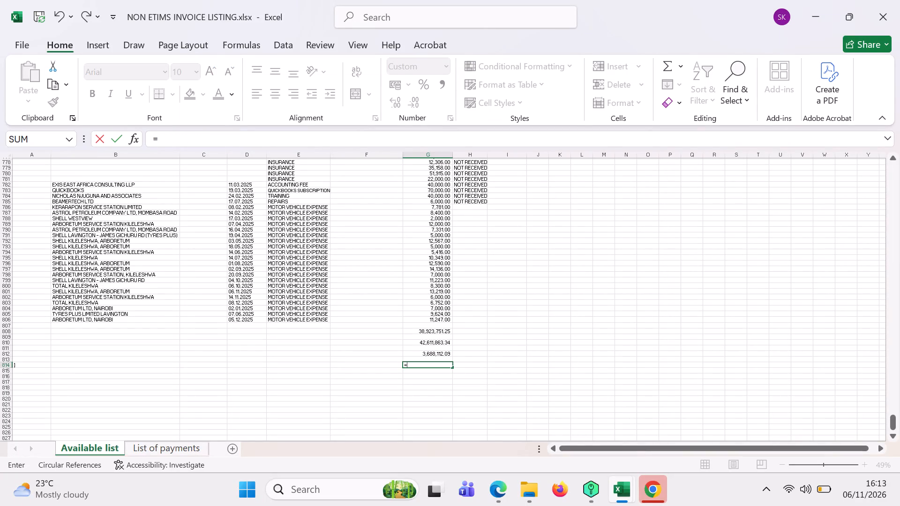
left_click(435, 350)
left_click(432, 354)
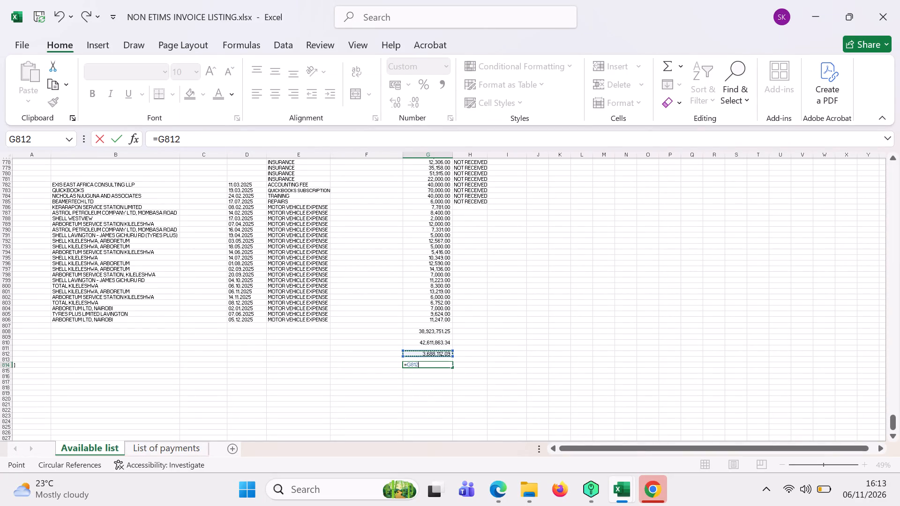
key("shift+plus")
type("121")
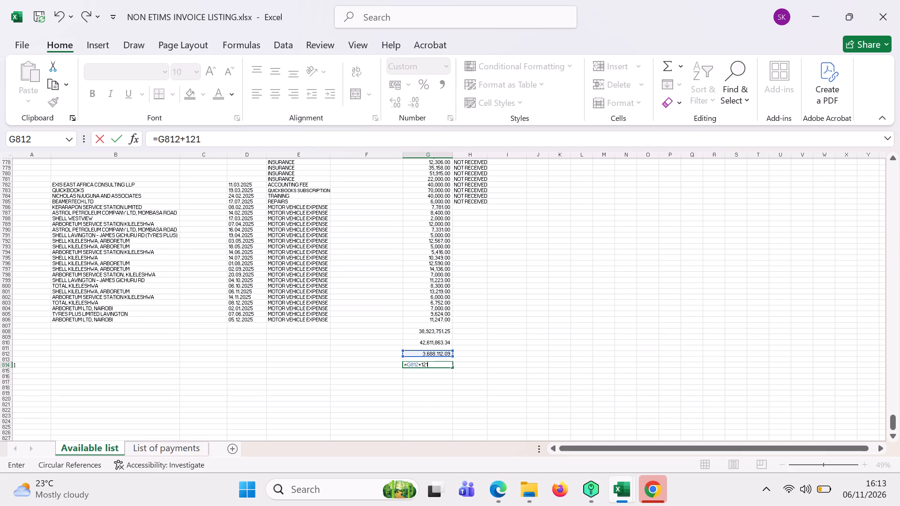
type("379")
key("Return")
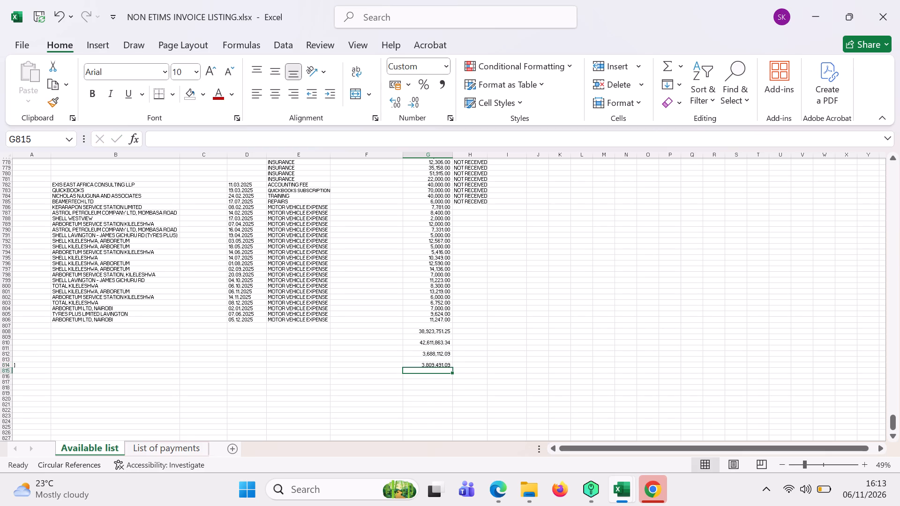
left_click(470, 401)
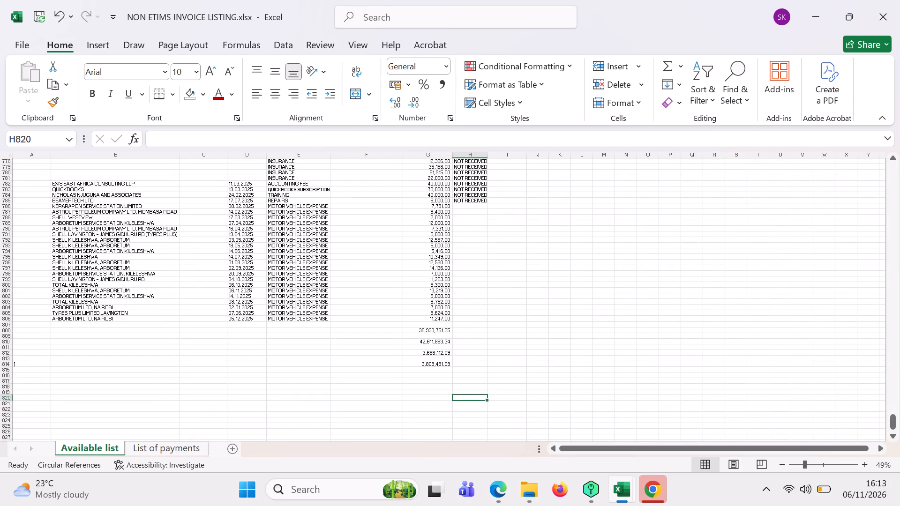
Switch to the BREAKDOWN DENTAL workbook's Breakdown sheet and the NON ETIMS INVOICE SUMMARY workbook's SUBMITTED sheet to compare their figures.
left_click(441, 364)
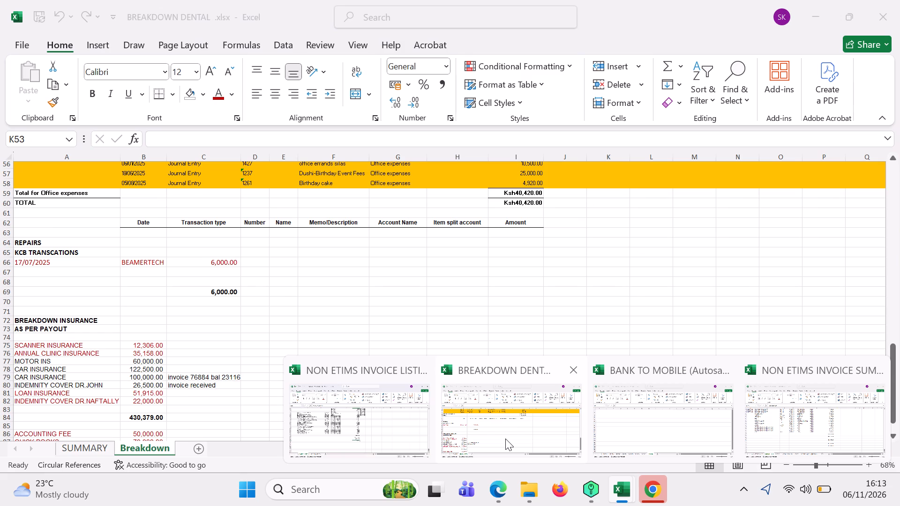
left_click(505, 439)
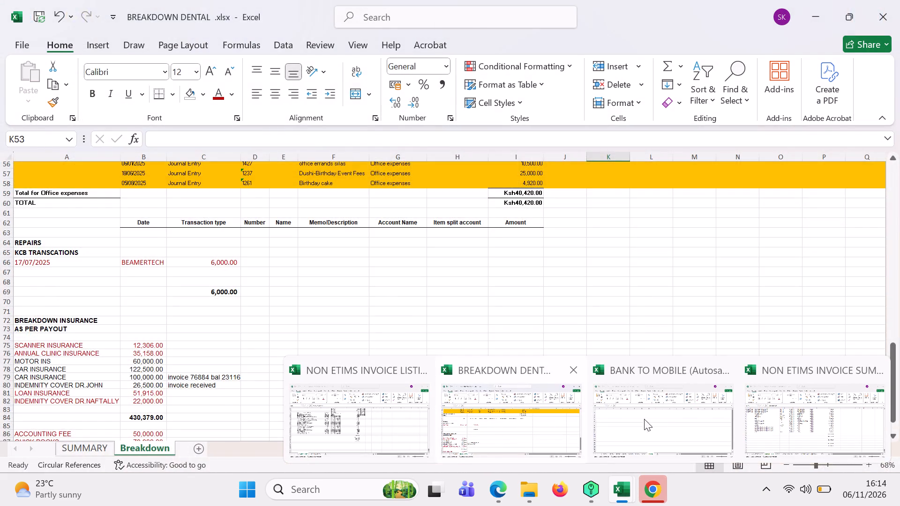
left_click(834, 419)
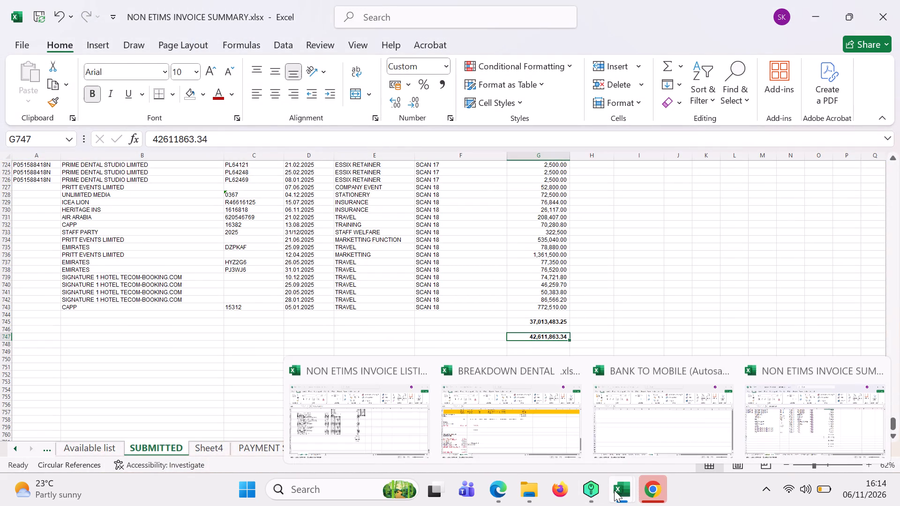
Switch back to the NON ETIMS INVOICE LISTING workbook's Available list to view its totals and difference figures.
left_click(363, 424)
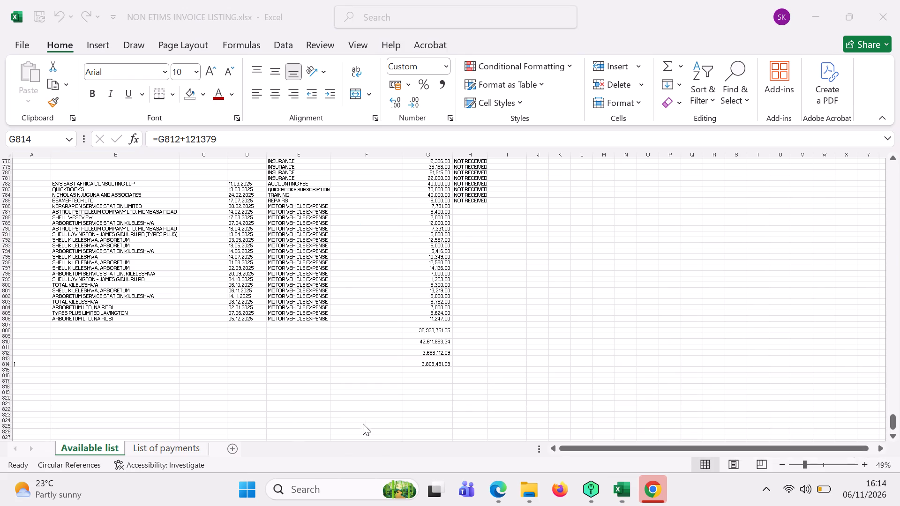
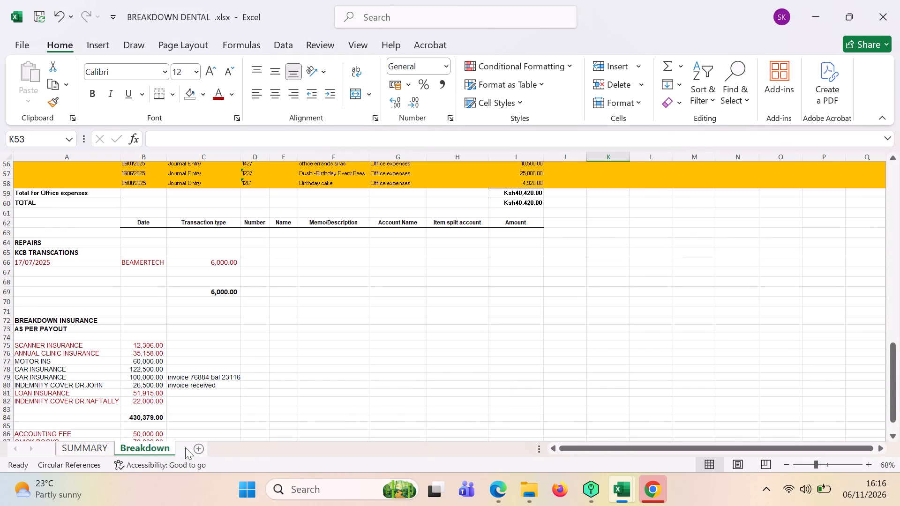
Add a new worksheet to the BREAKDOWN DENTAL workbook and enter the heading INSURANCE in A1.
left_click(203, 448)
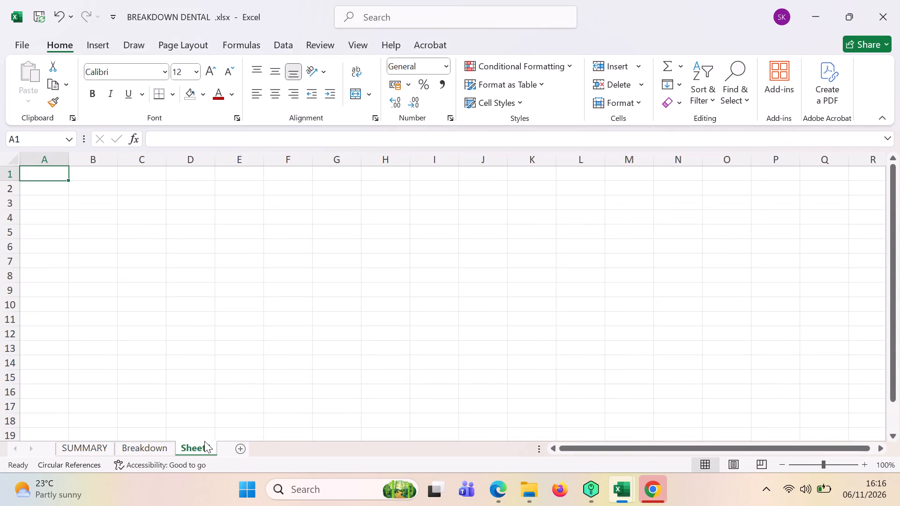
type("INSURANCE")
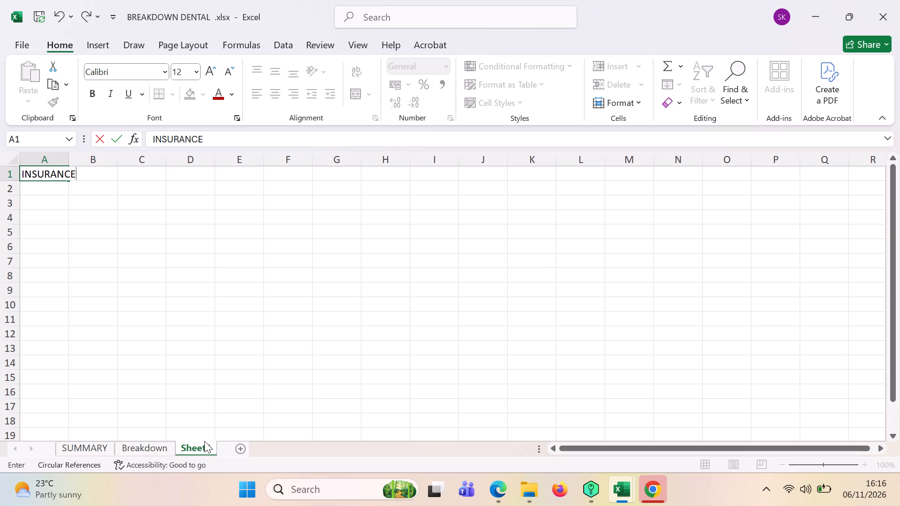
Copy the four red insurance rows with their amounts from the Breakdown sheet to A3 of the new sheet, fitting both column widths.
left_click(146, 448)
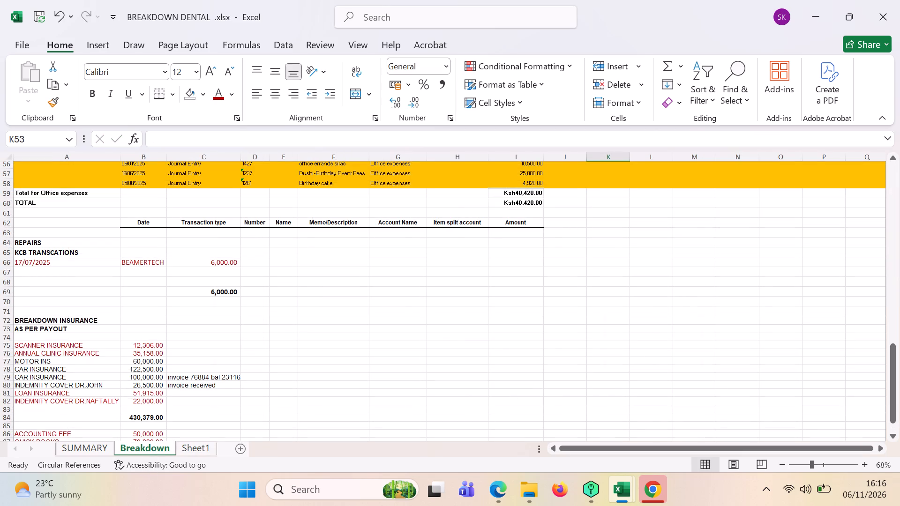
left_click(35, 346)
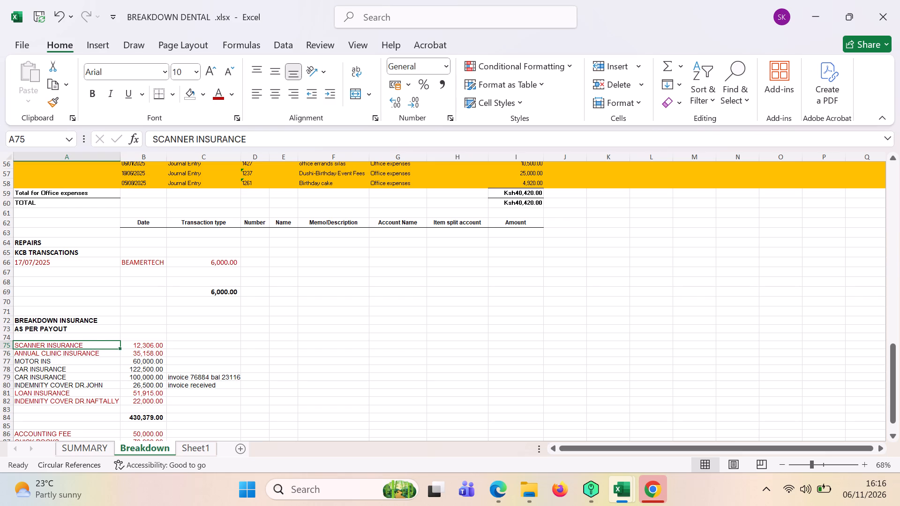
left_click(142, 344)
left_click(53, 345, "ctrl")
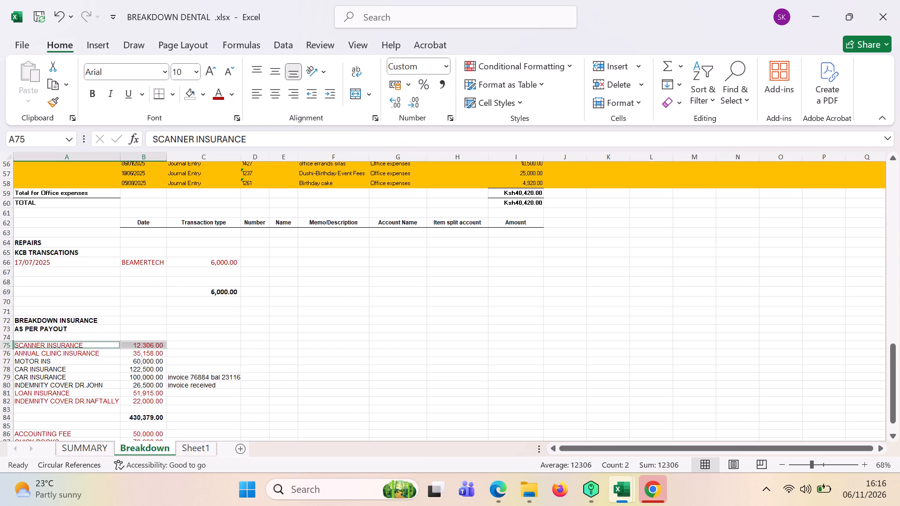
left_click(75, 353, "ctrl")
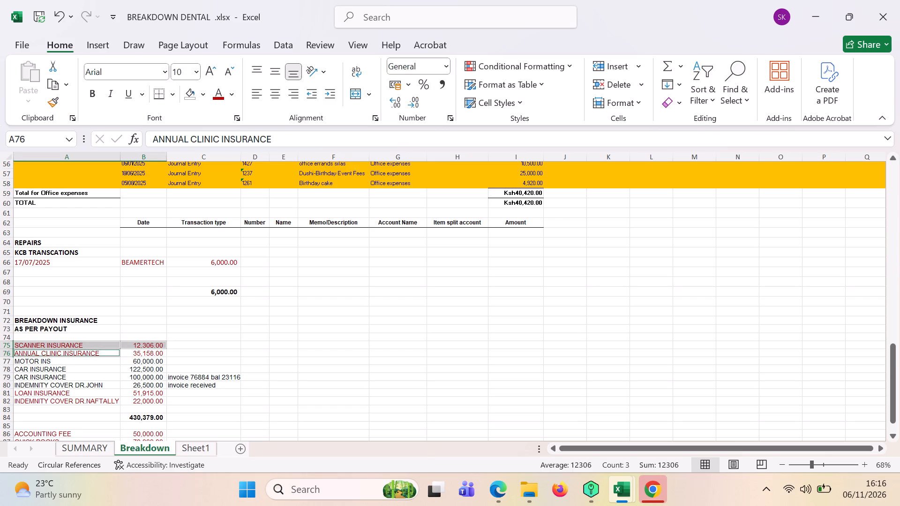
left_click(162, 350, "ctrl")
left_click(71, 391, "ctrl")
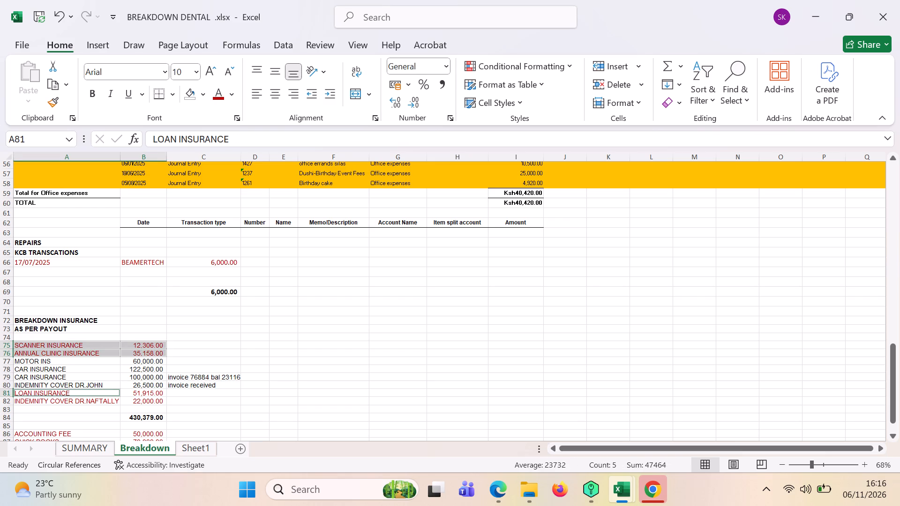
left_click(157, 392, "ctrl")
left_click(75, 403, "ctrl")
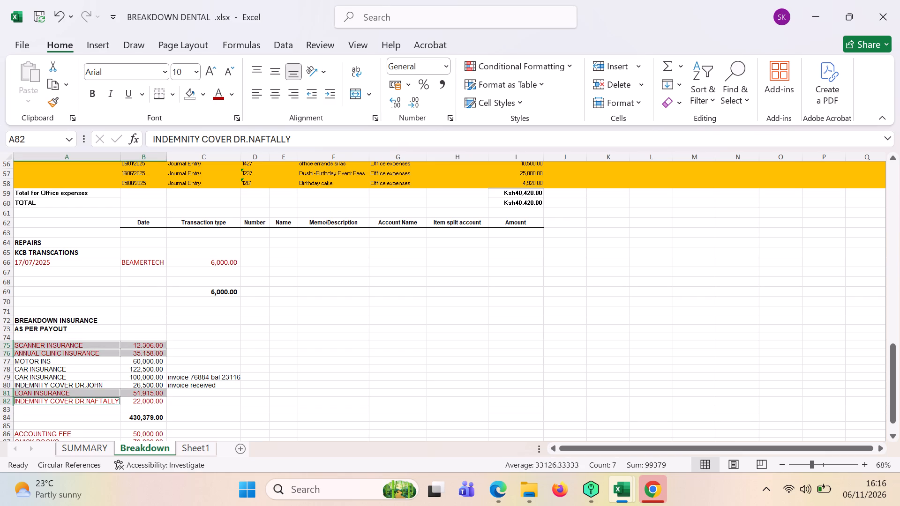
left_click(154, 400, "ctrl")
key("ctrl+c")
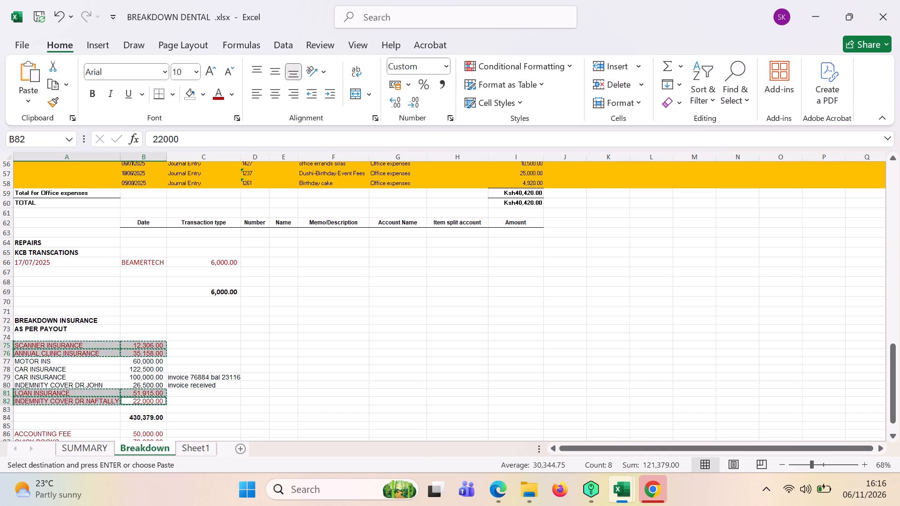
left_click(207, 447)
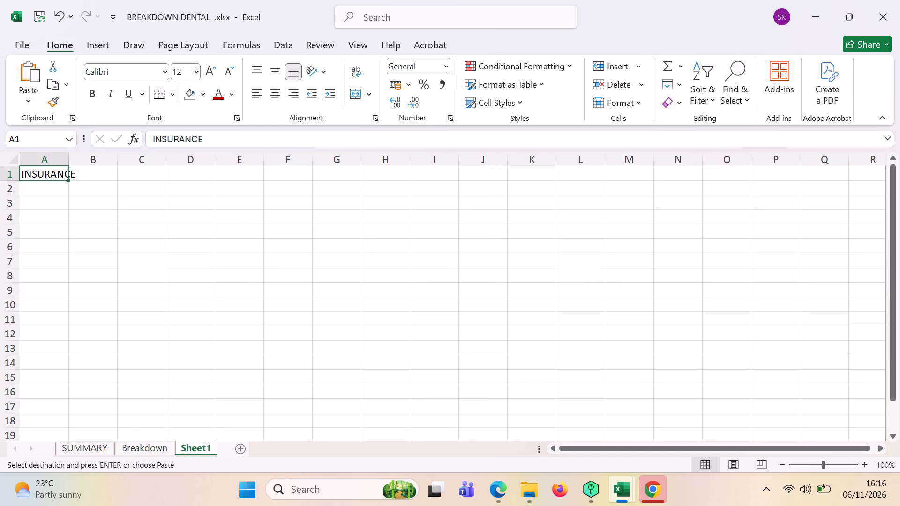
left_click(49, 201)
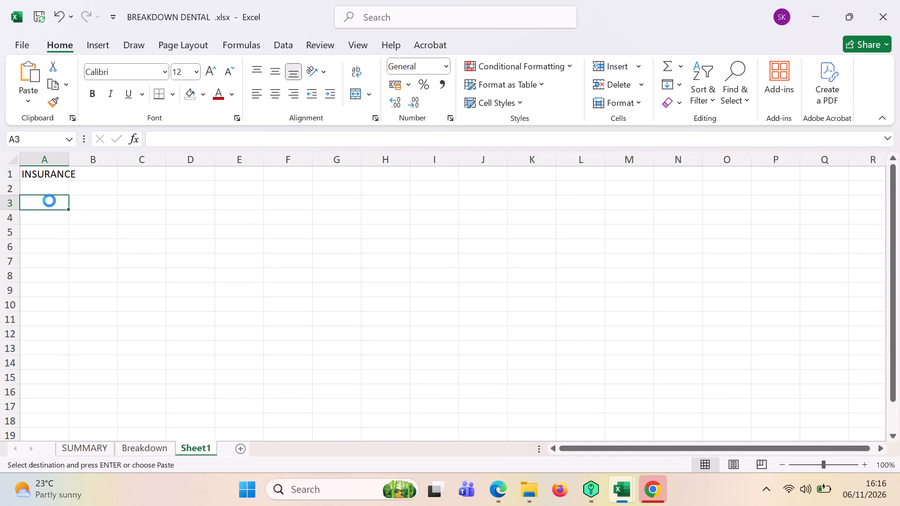
key("ctrl+v")
double_click(69, 157)
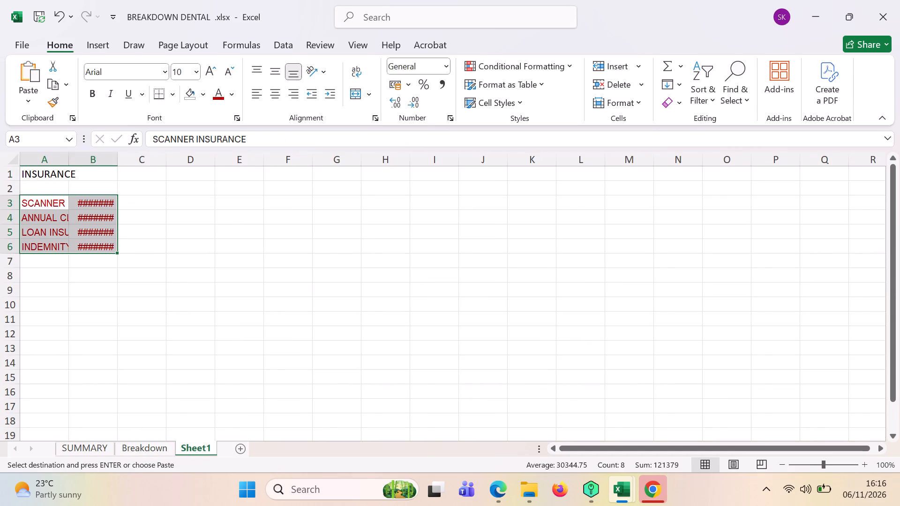
double_click(229, 159)
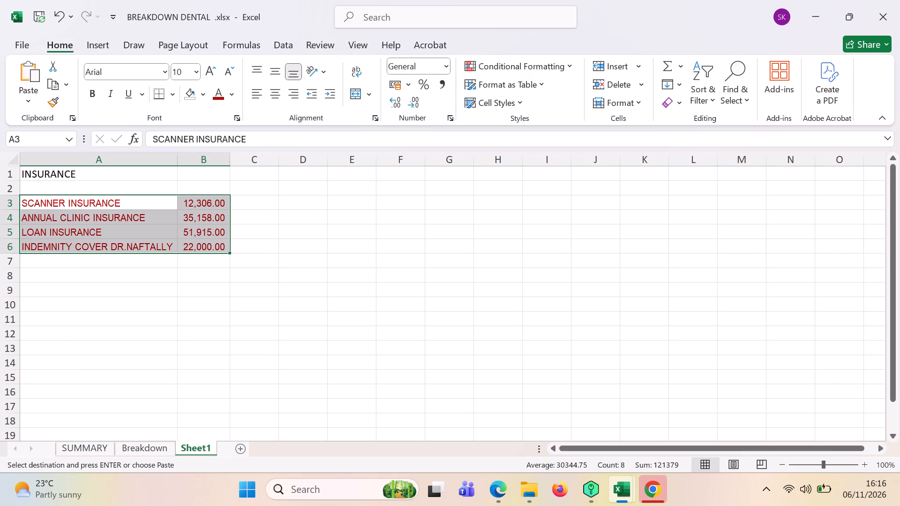
Set the font colour of the copied insurance rows in A3:B6 to Automatic black, keeping the text non-bold.
left_click(93, 90)
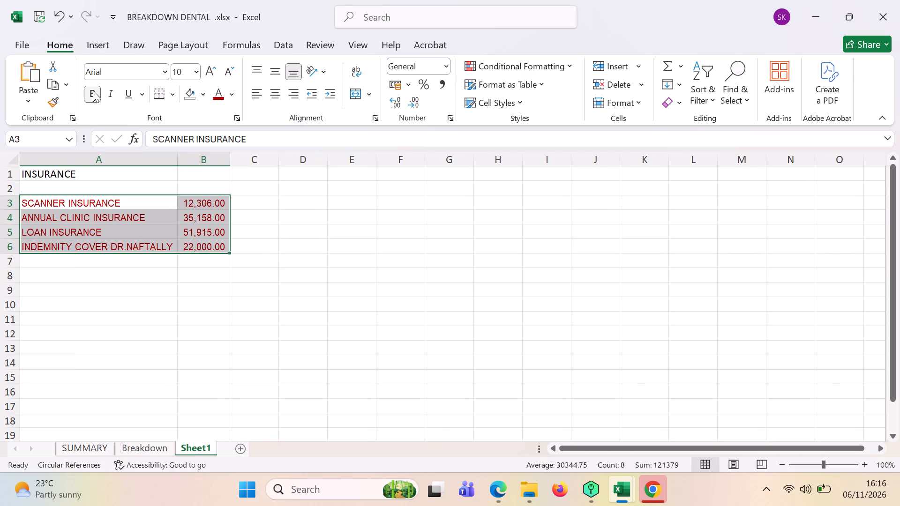
left_click(93, 90)
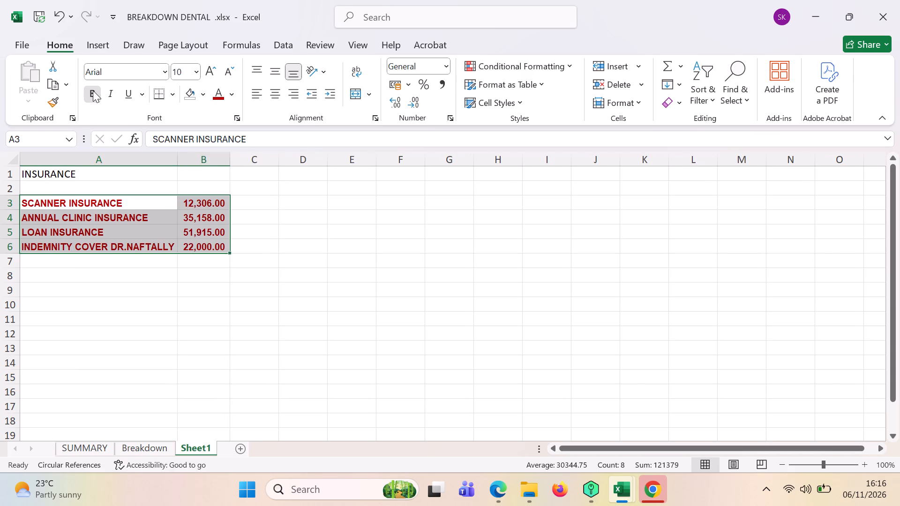
left_click(234, 97)
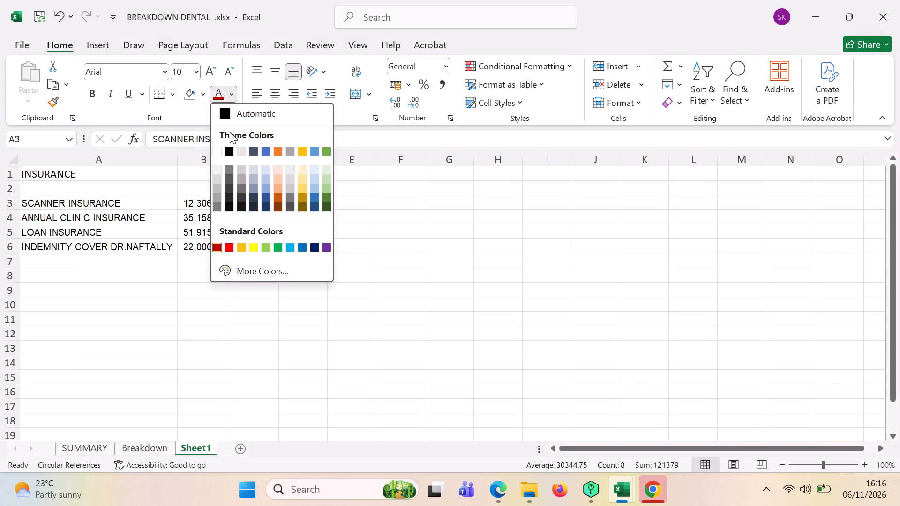
left_click(222, 111)
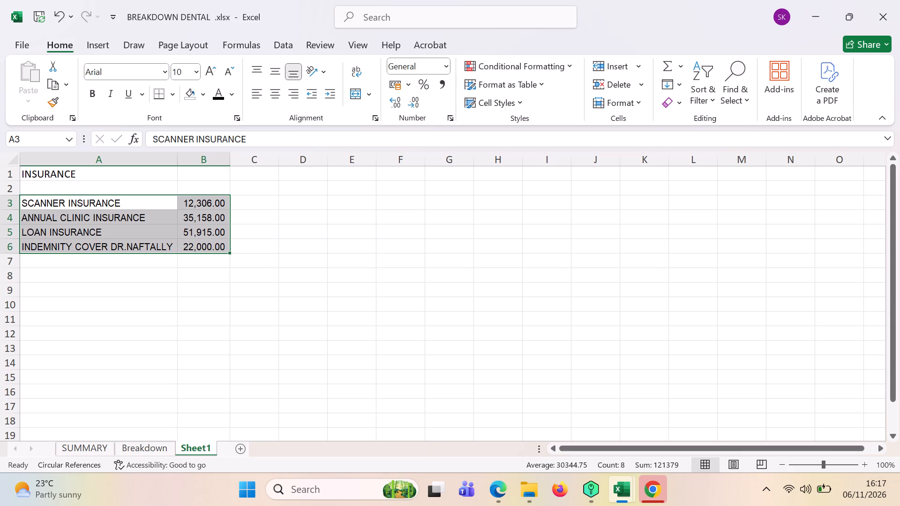
Total the four insurance amounts with AutoSum in B8 of the new sheet.
left_click(215, 272)
left_click(667, 65)
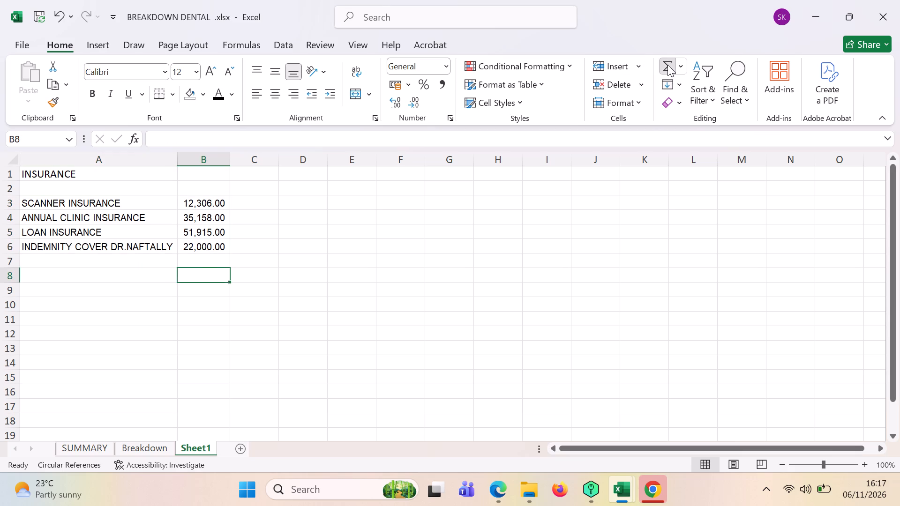
key("Return")
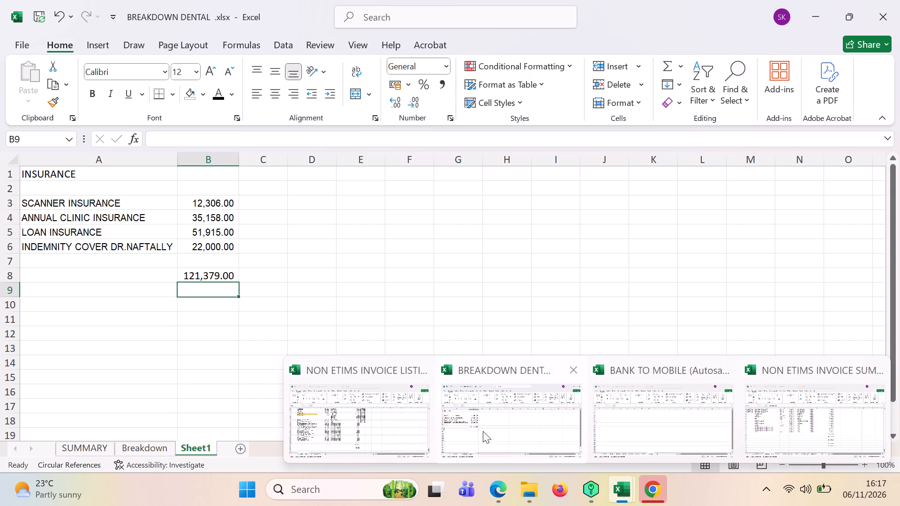
Switch to the NON ETIMS INVOICE LISTING workbook and inspect the formula in G814 of the Available list sheet.
left_click(477, 432)
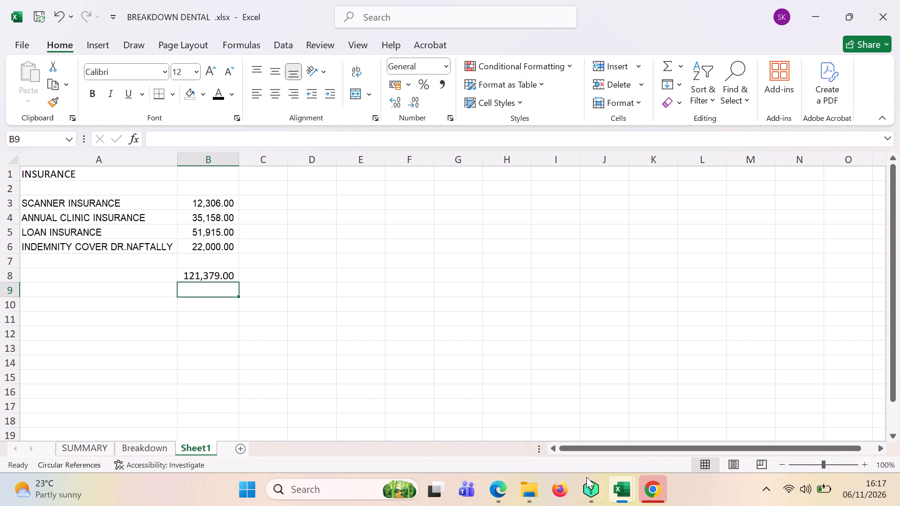
left_click(766, 442)
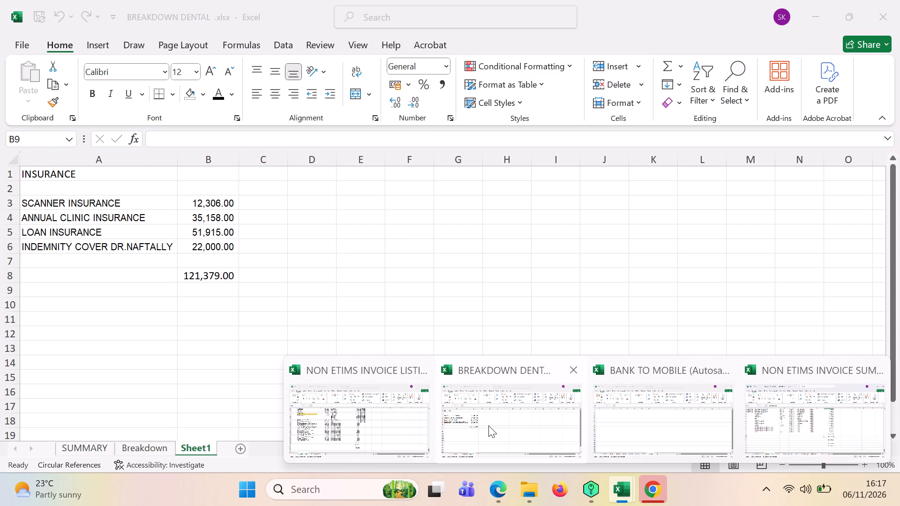
left_click(381, 440)
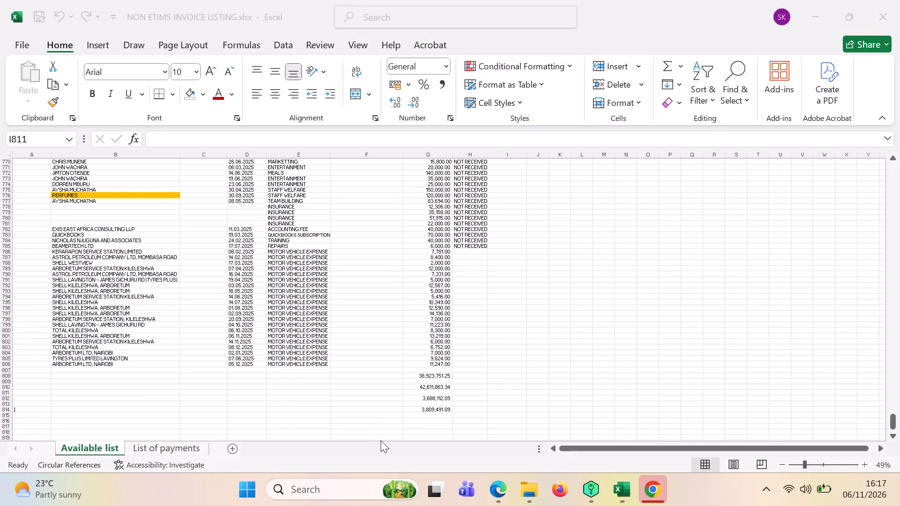
left_click(430, 409)
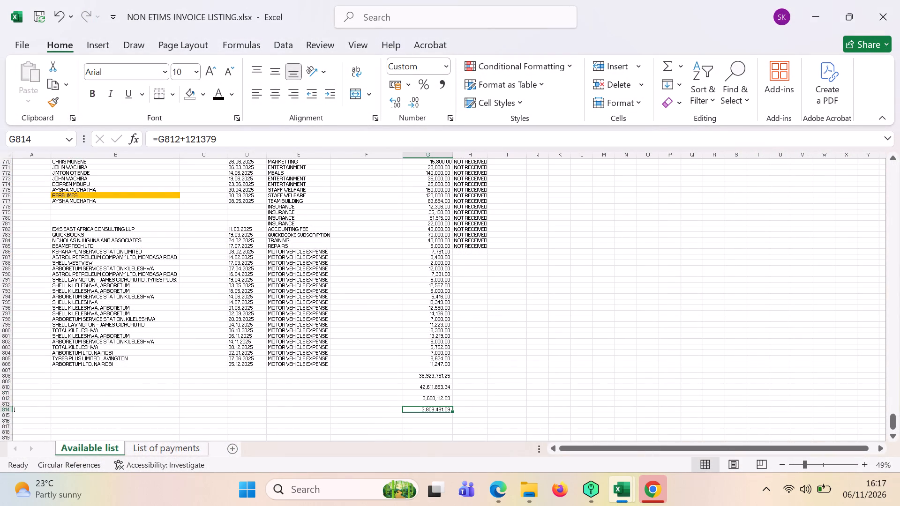
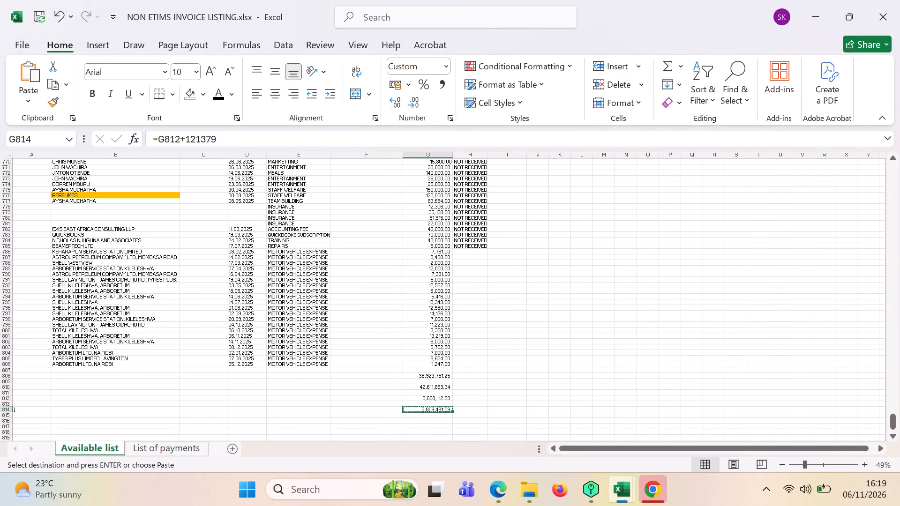
Clear the pending copy selection and check the formula in G814 below the totals on the Available list sheet.
key("Escape")
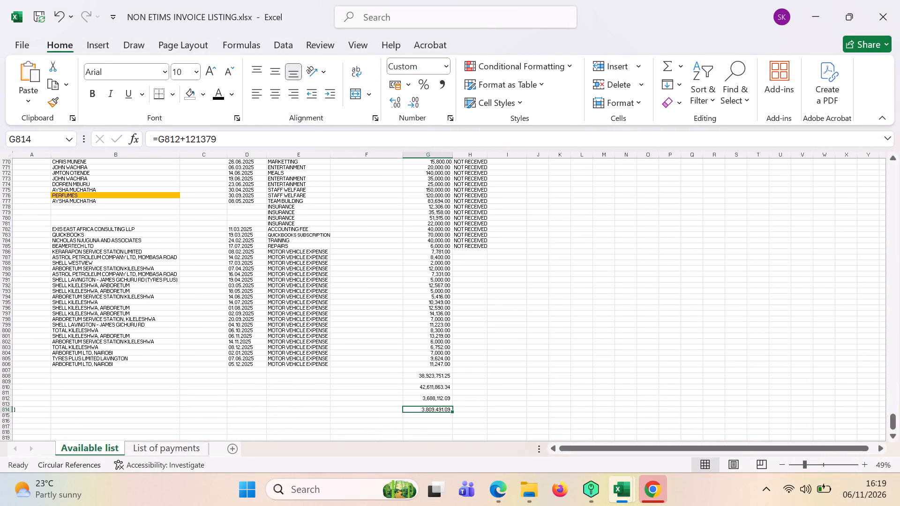
left_click(493, 398)
left_click(427, 412)
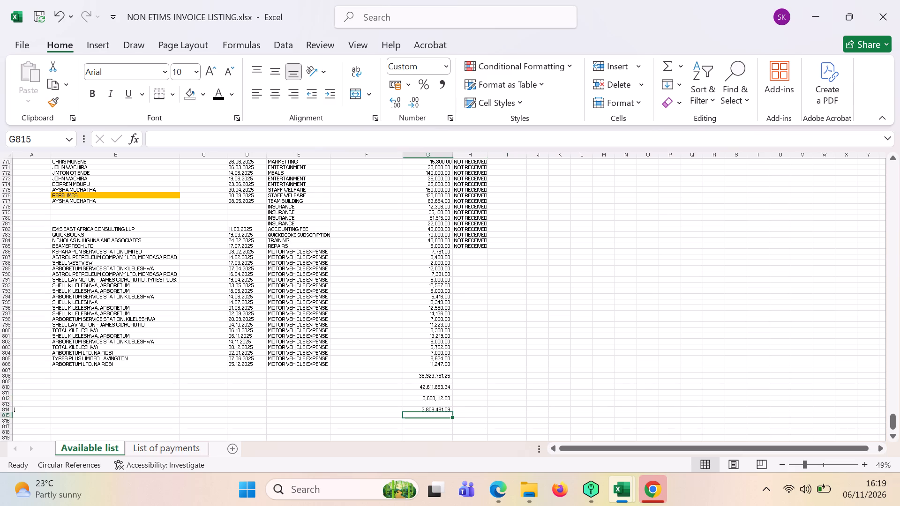
left_click(432, 406)
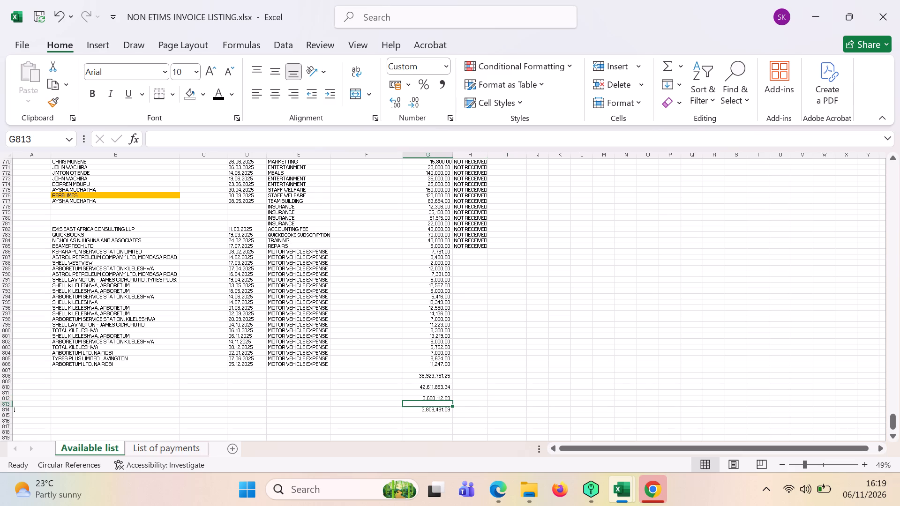
left_click(434, 409)
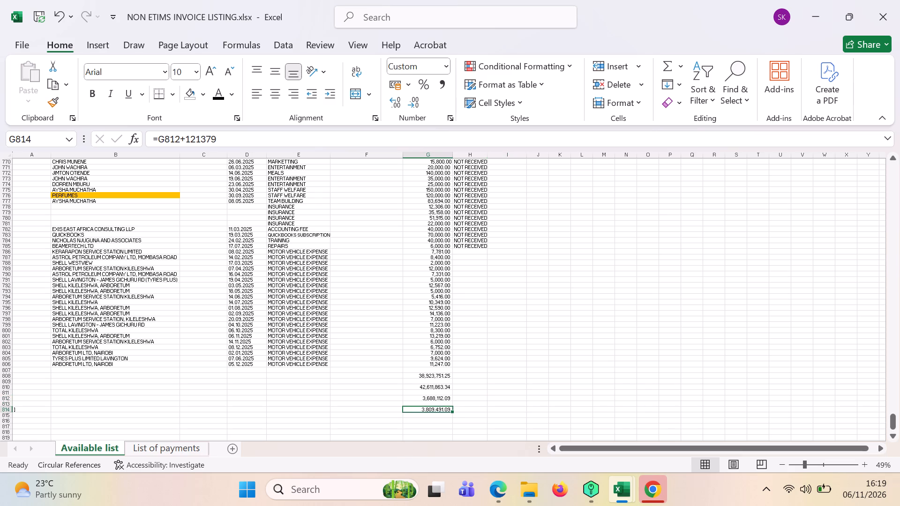
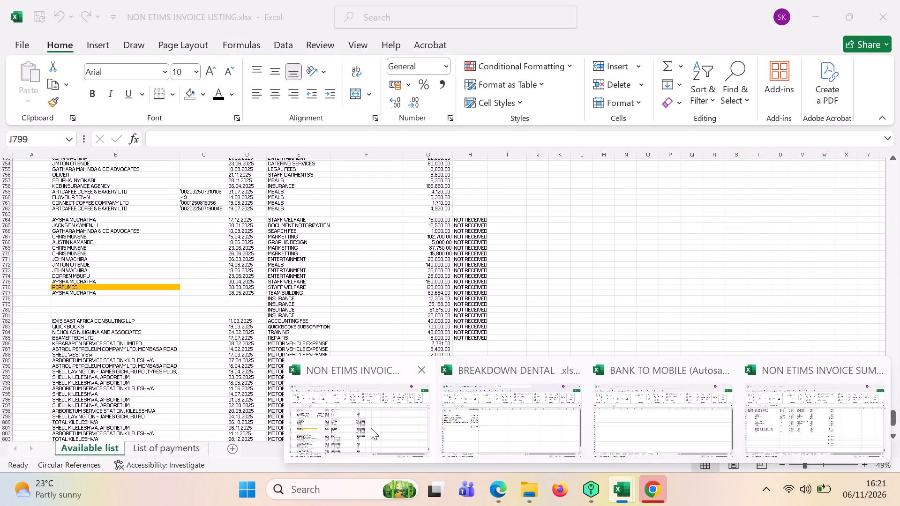
In the NON ETIMS INVOICE LISTING workbook, enter invoice number EXIS/INV/2025/150 for Exis East Africa Consulting LLP in C782.
double_click(371, 428)
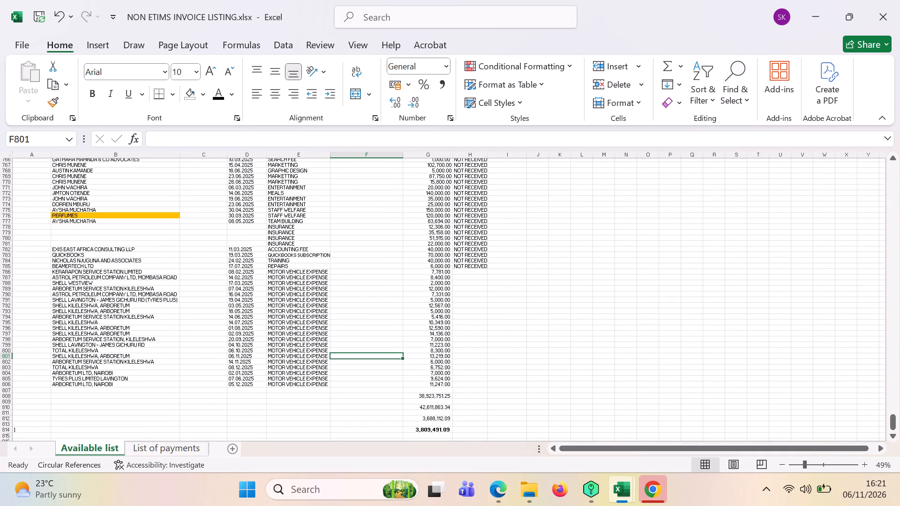
left_click(181, 246)
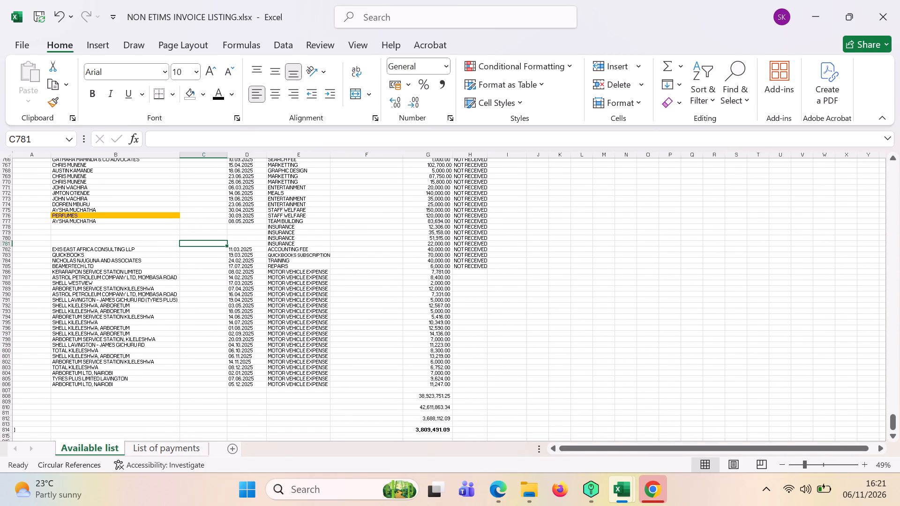
left_click(184, 248)
key("e")
key("BackSpace")
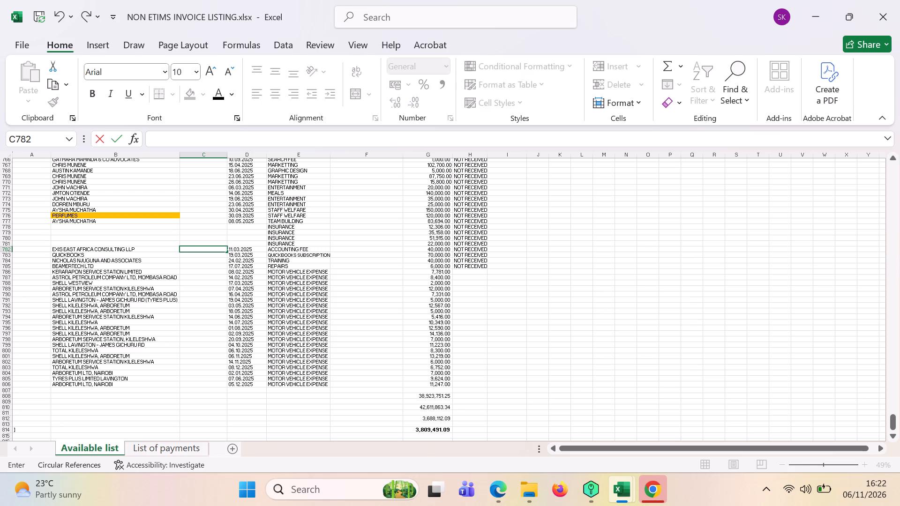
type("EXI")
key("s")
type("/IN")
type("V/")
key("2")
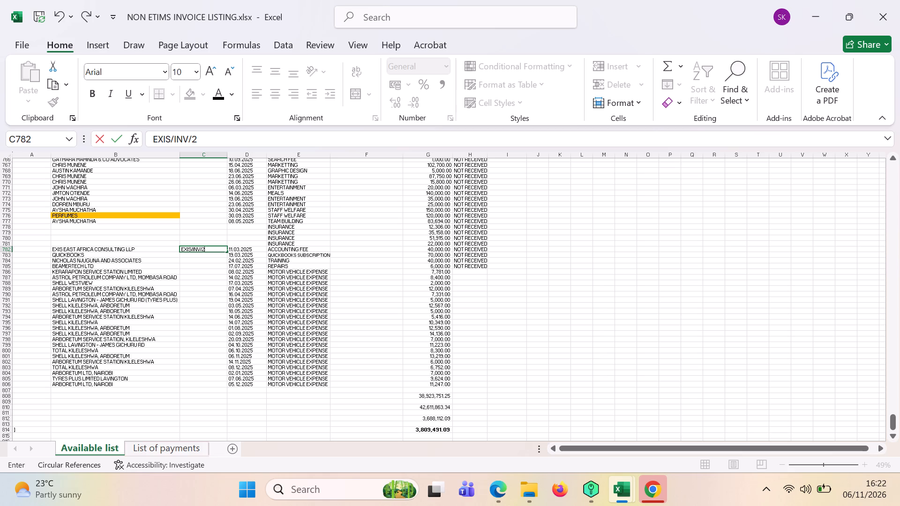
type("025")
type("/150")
left_click(386, 266)
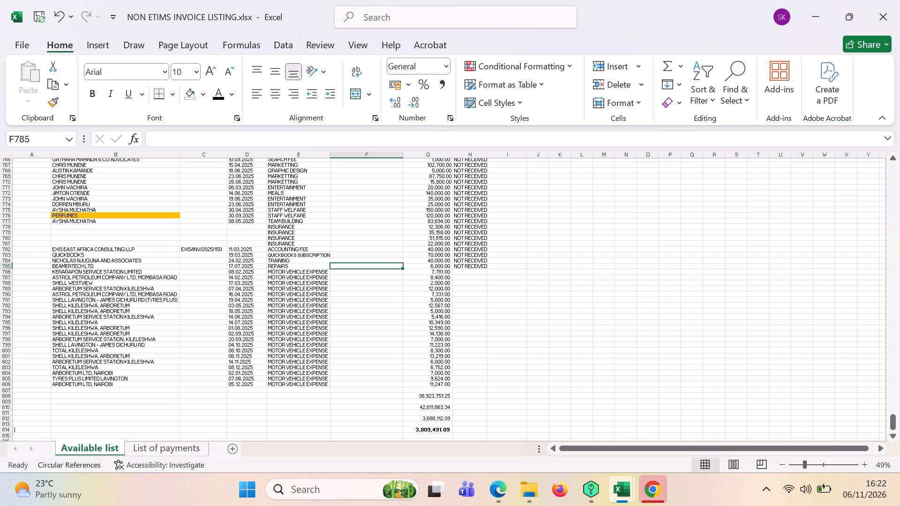
Set the Exis East Africa accounting fee in row 782 to 20000 and delete its NOT RECEIVED remark.
left_click(431, 250)
type("20000")
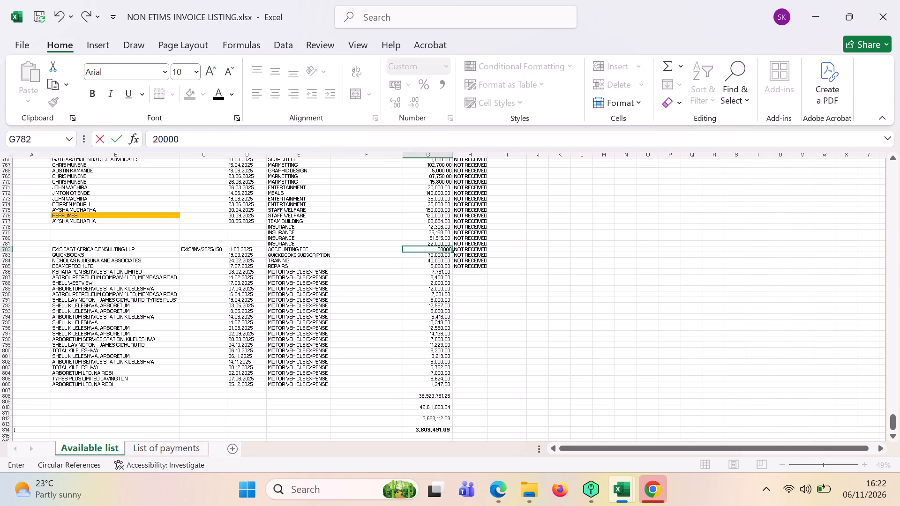
key("Return")
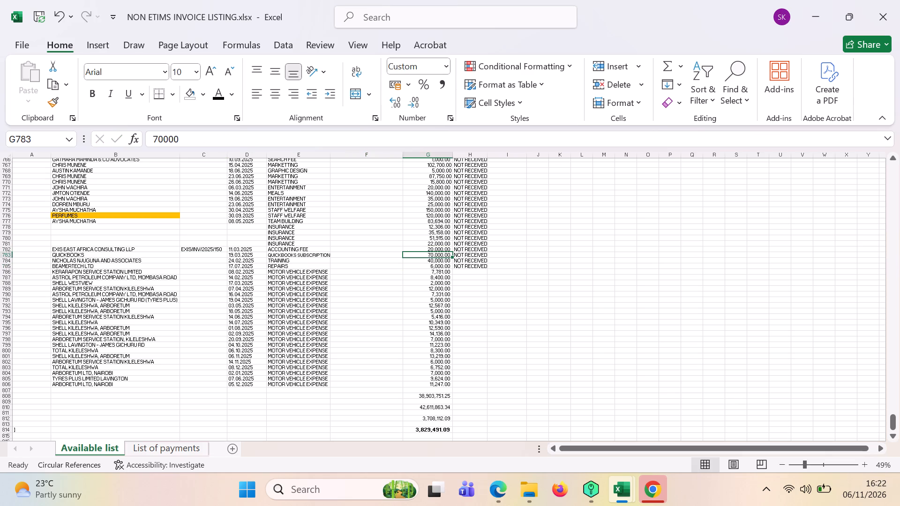
left_click(472, 250)
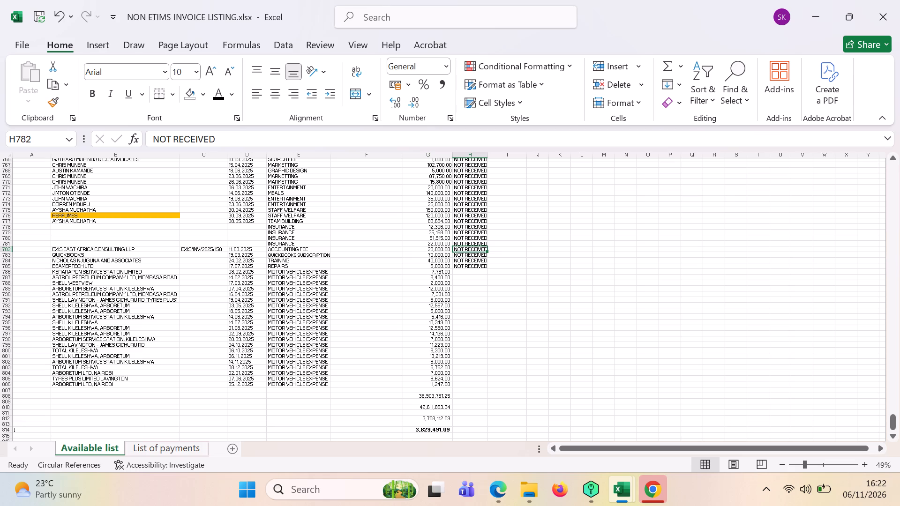
key("Delete")
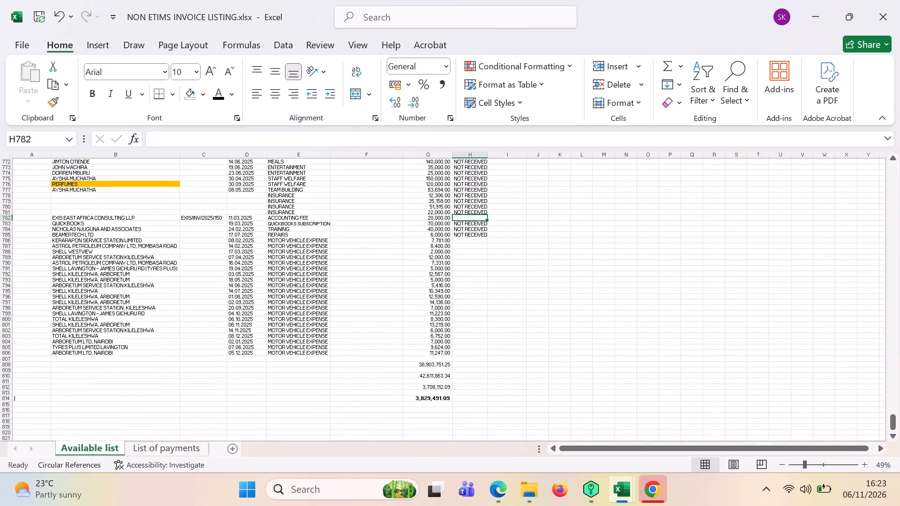
Insert a blank row above the QuickBooks entry, directly below the Exis East Africa row.
left_click(4, 223)
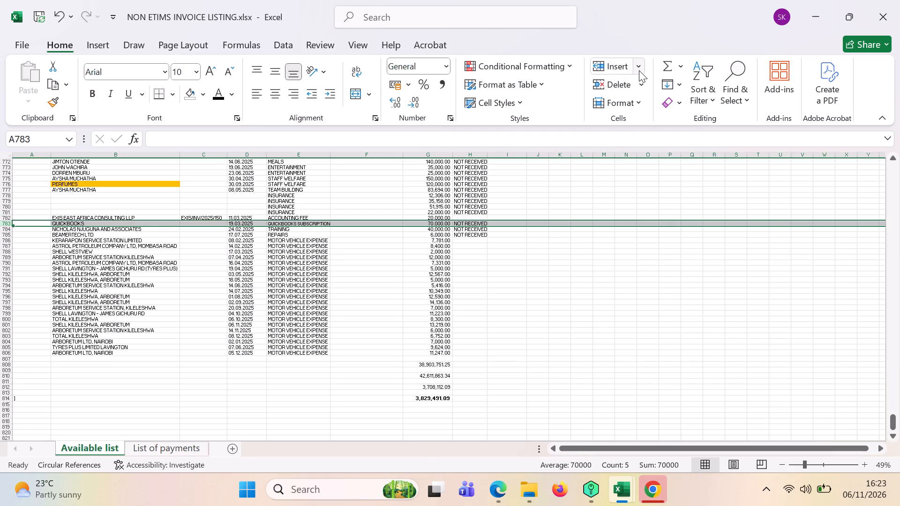
left_click(639, 70)
left_click(641, 109)
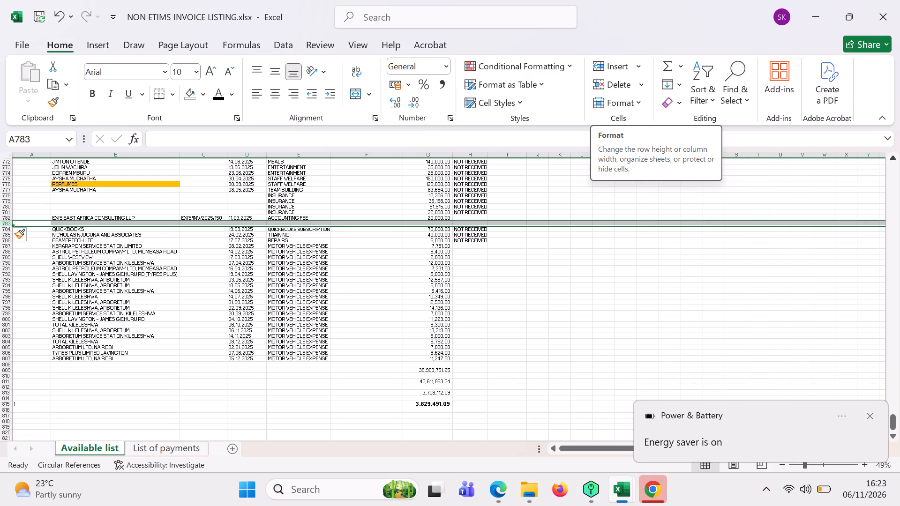
left_click(584, 307)
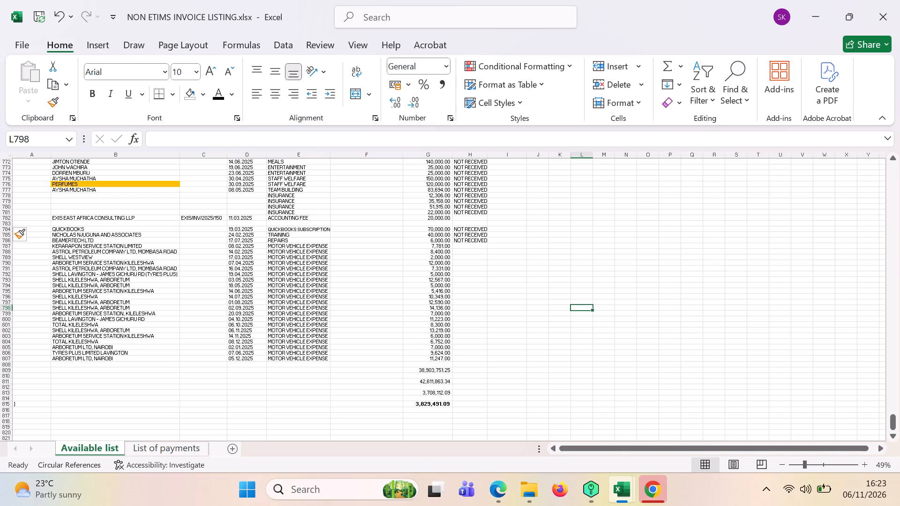
Fill the new row 783 with supplier EXIS EAST AFRICA CONSULTING LLP and invoice number EXIS/INV/2025/150.
left_click(112, 216)
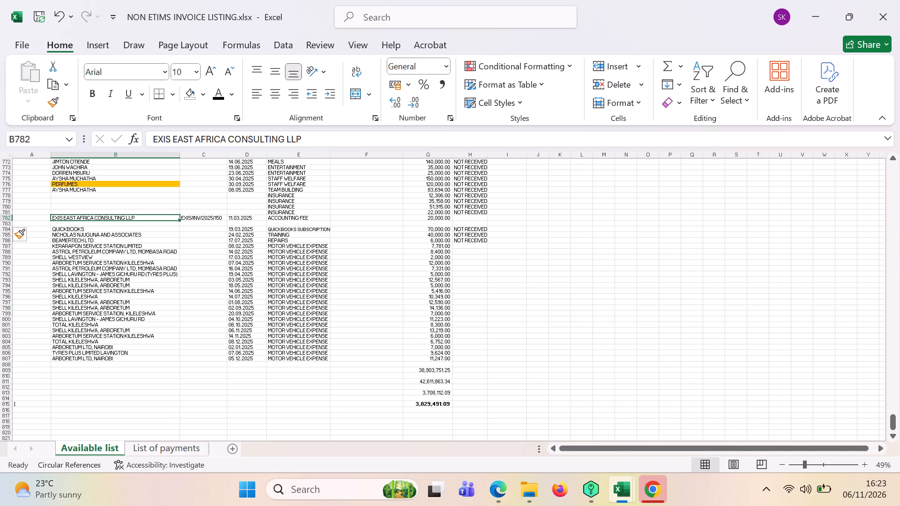
double_click(180, 220)
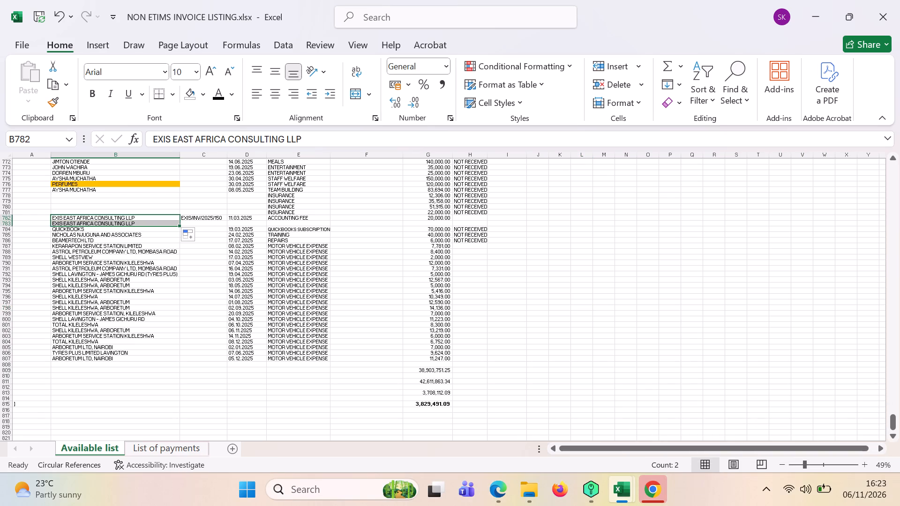
left_click(195, 222)
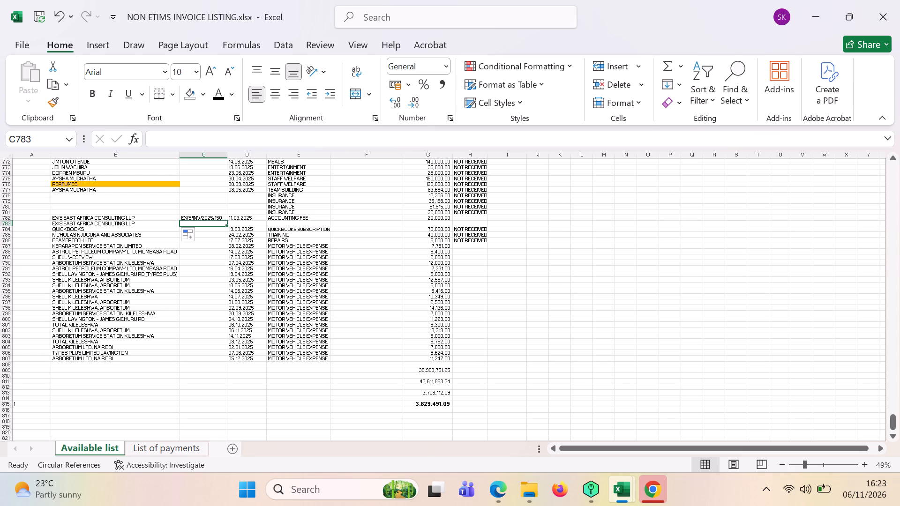
type("EX")
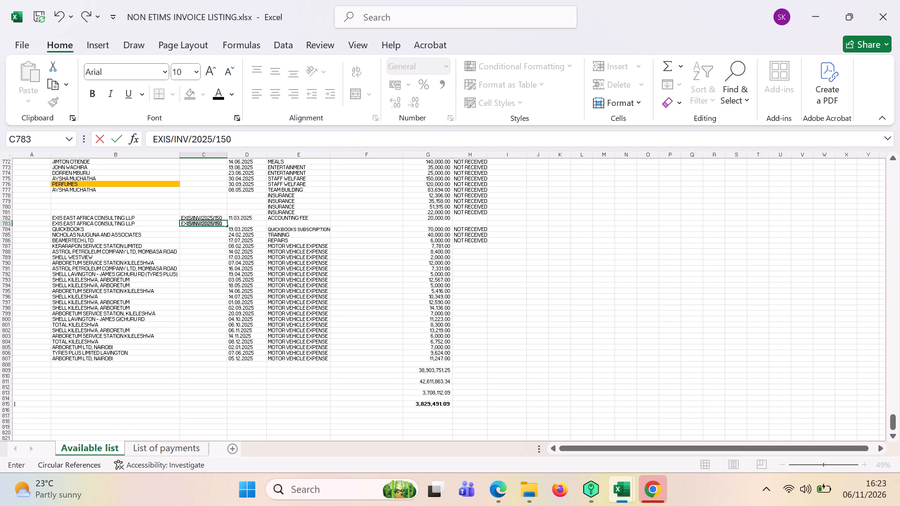
left_click(582, 281)
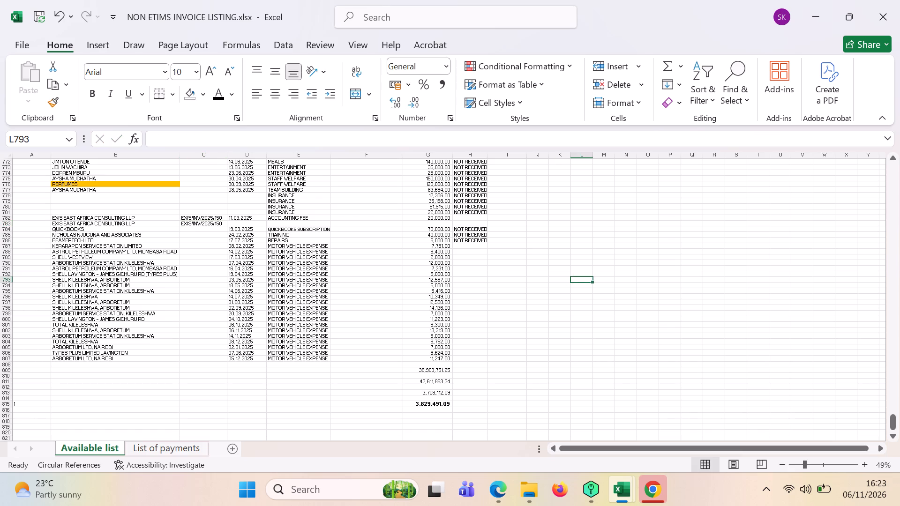
Complete row 783 with date 11.03.2025, description ACCOUNTING FEE and amount 20000.
left_click(240, 221)
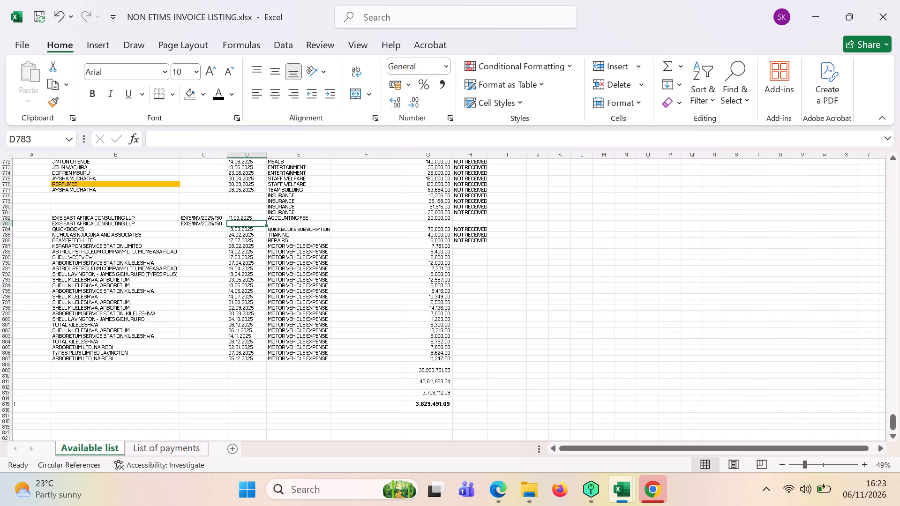
type("11")
type(".03")
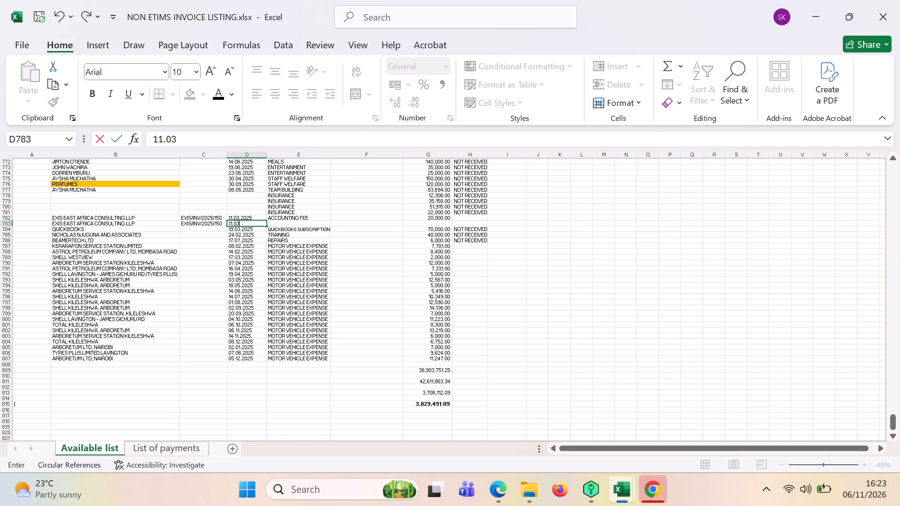
type(".2025")
left_click(294, 227)
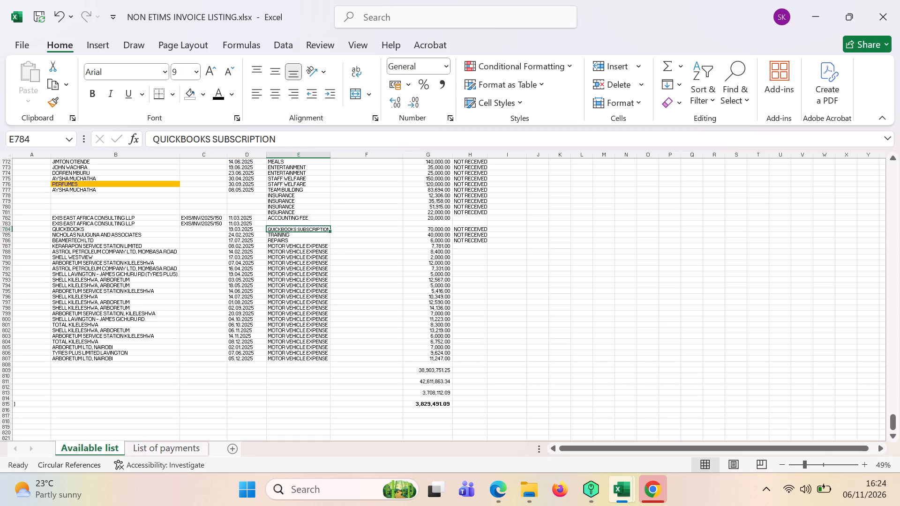
left_click(281, 222)
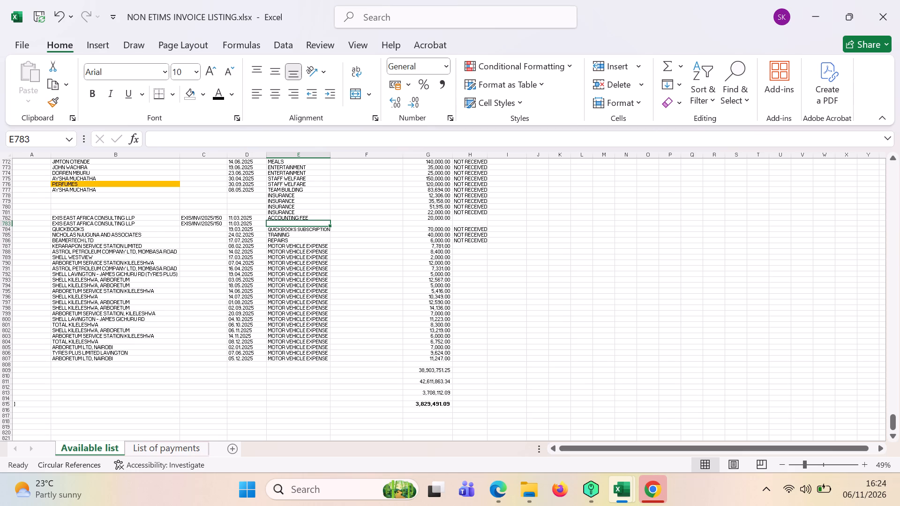
key("a")
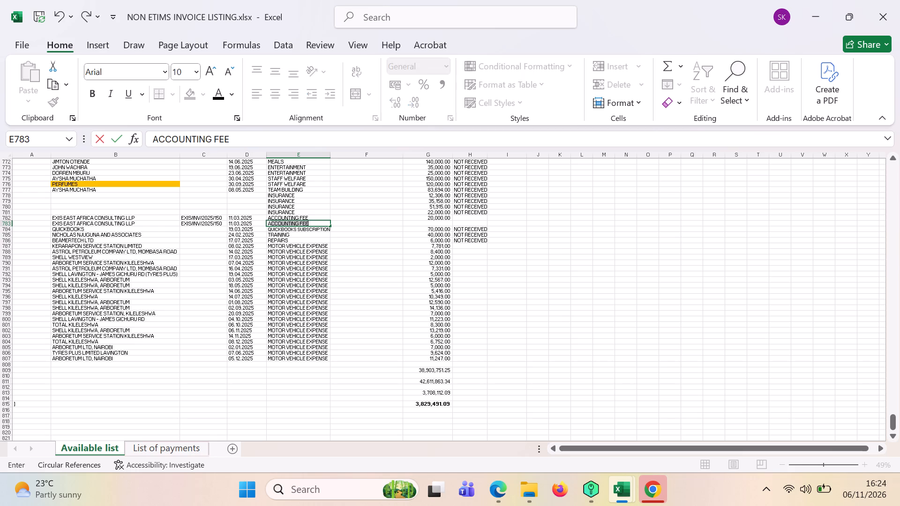
left_click(433, 220)
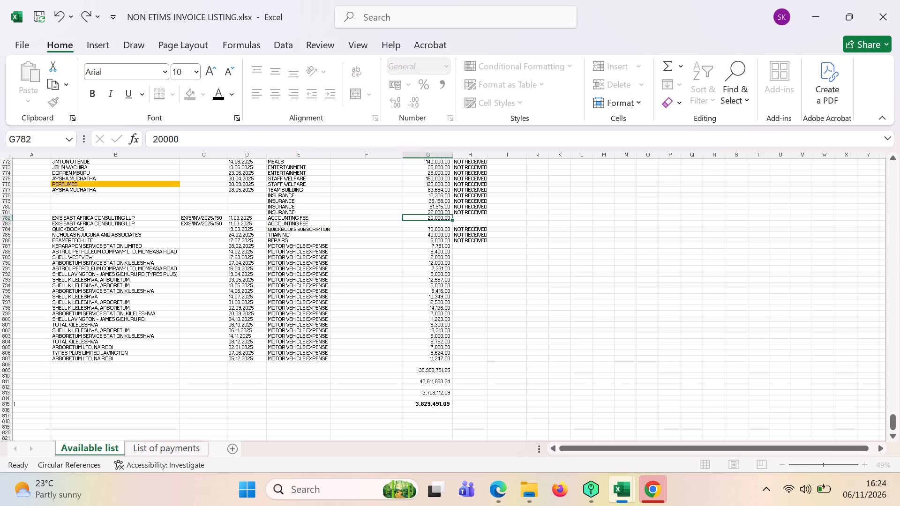
left_click(433, 224)
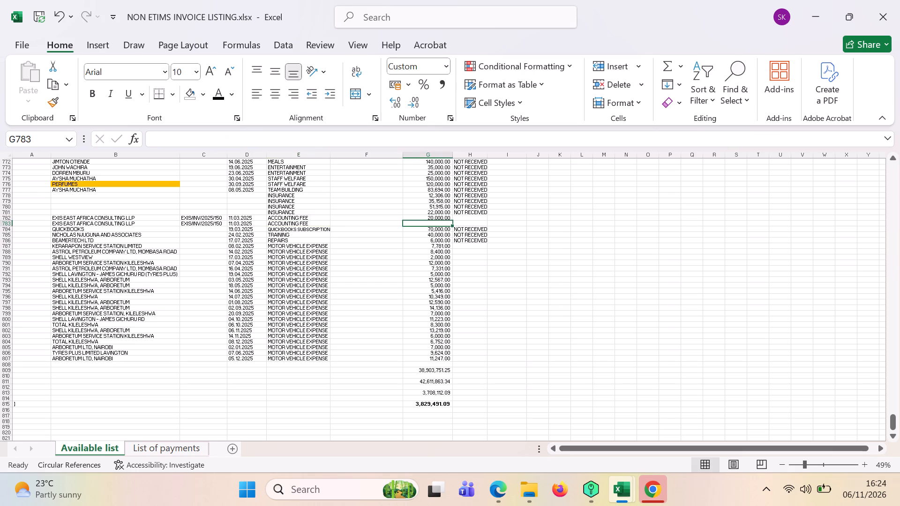
key("2")
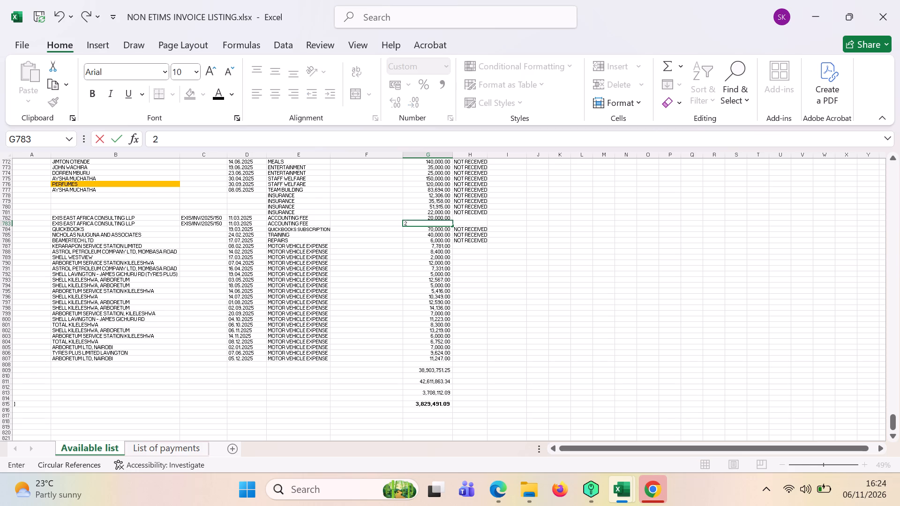
type("0000")
left_click(556, 290)
Clear the NOT RECEIVED remark beside the QuickBooks subscription in H784.
left_click(475, 231)
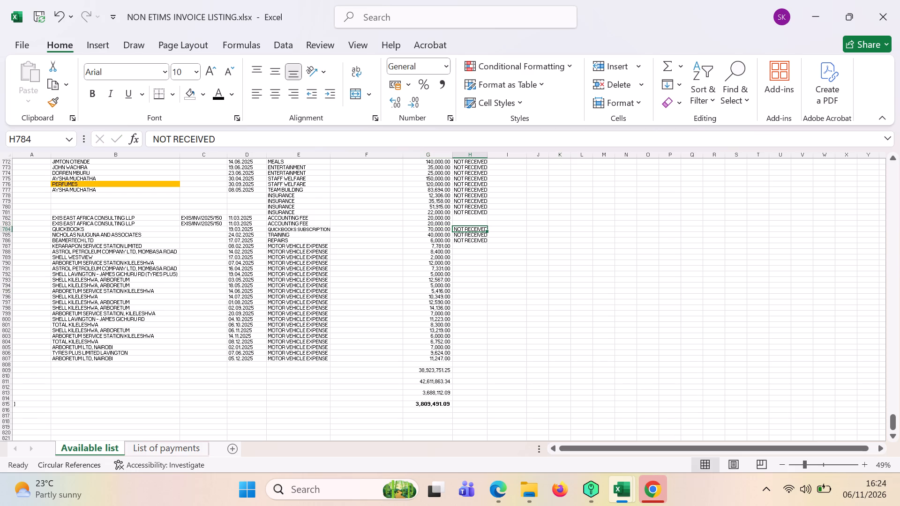
key("BackSpace")
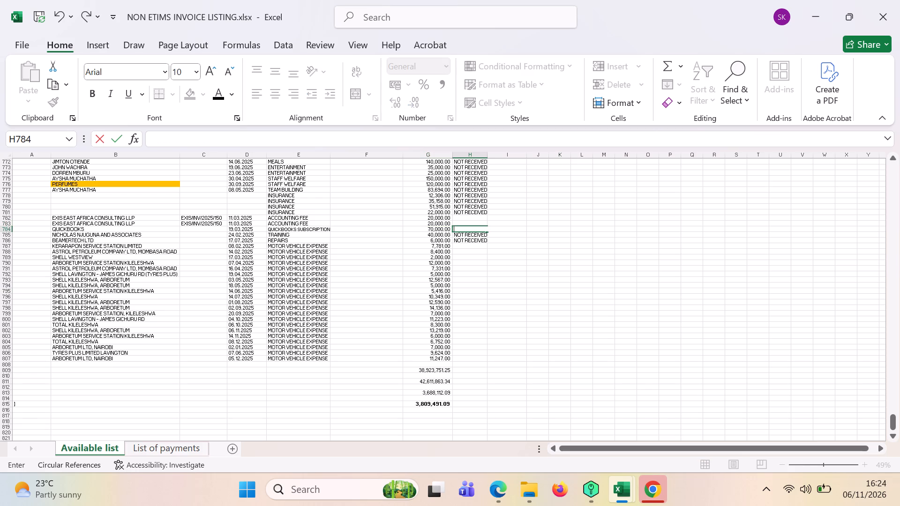
Switch to the Microsoft Edge browser window.
left_click(502, 498)
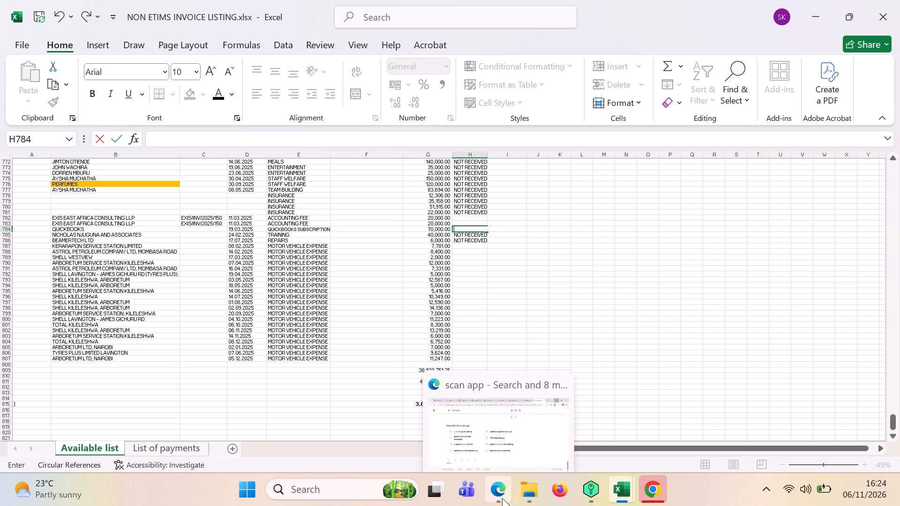